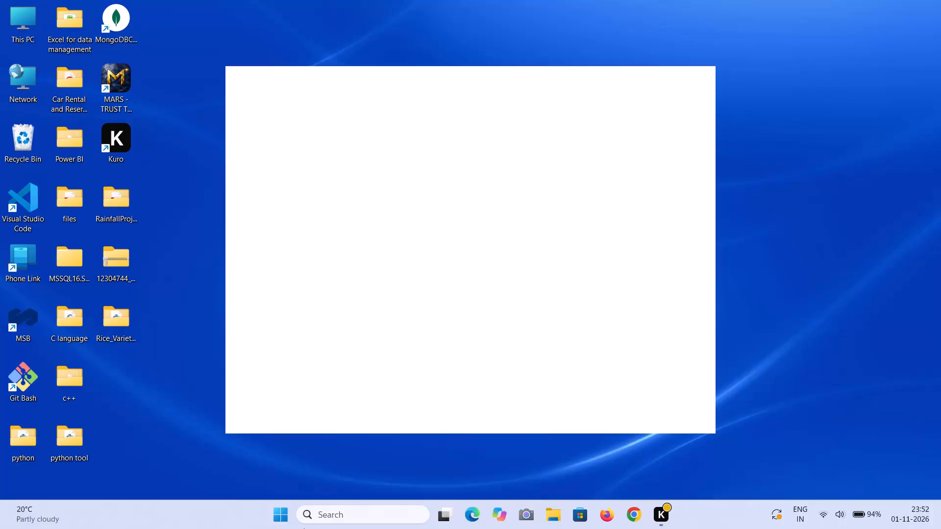
Search the installed apps for "adobe" and launch Adobe Express.
click(275, 515)
key(a)
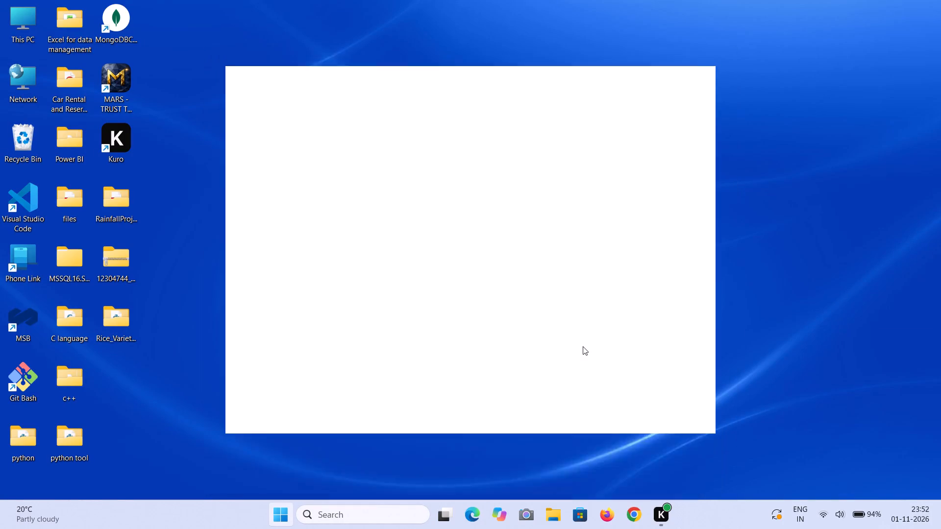
text(dobe)
key(Return)
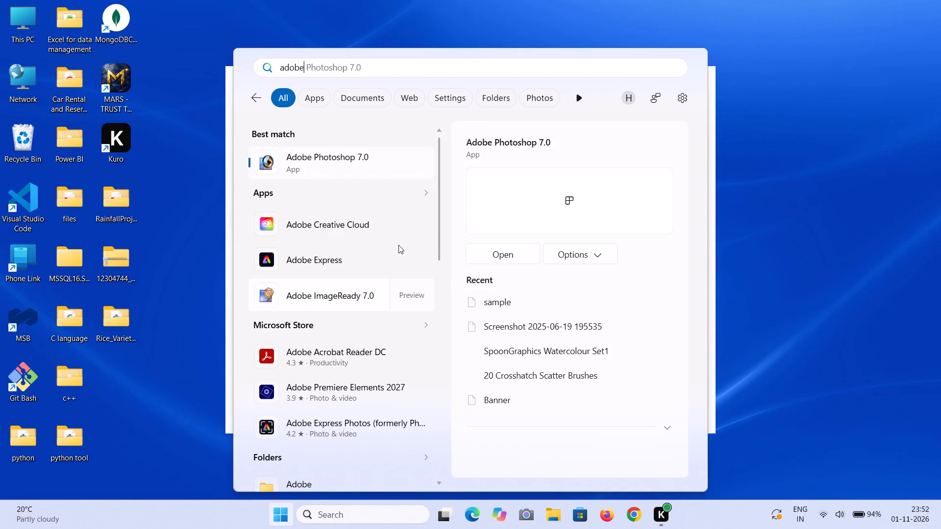
click(300, 256)
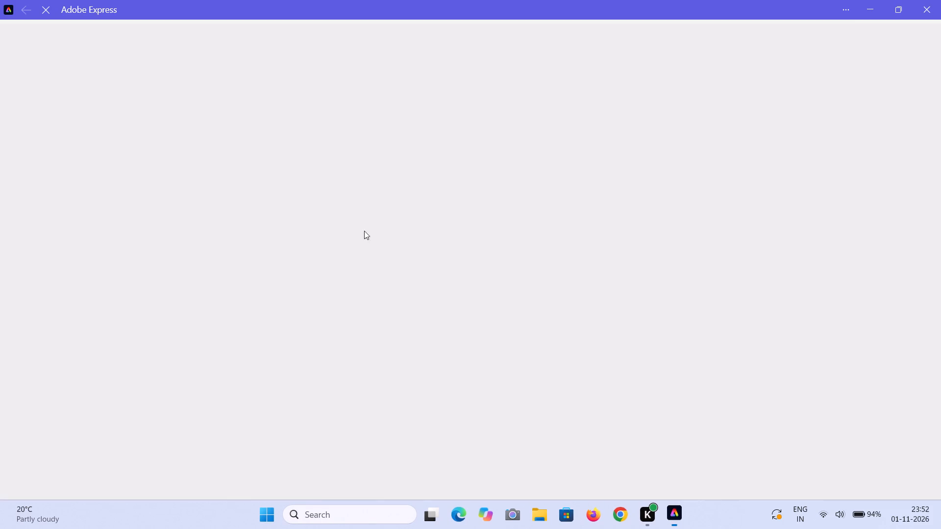
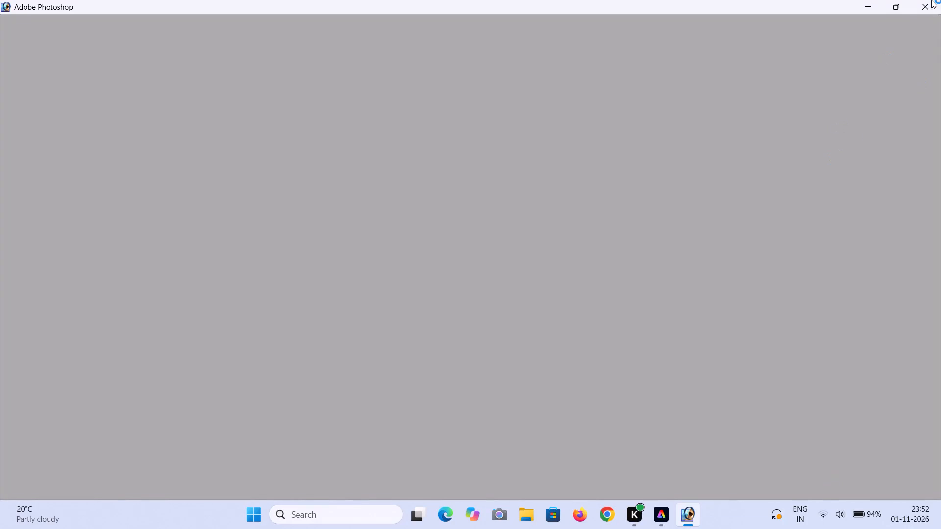
Close Adobe Photoshop, ending the program instead of waiting for it to respond.
click(926, 6)
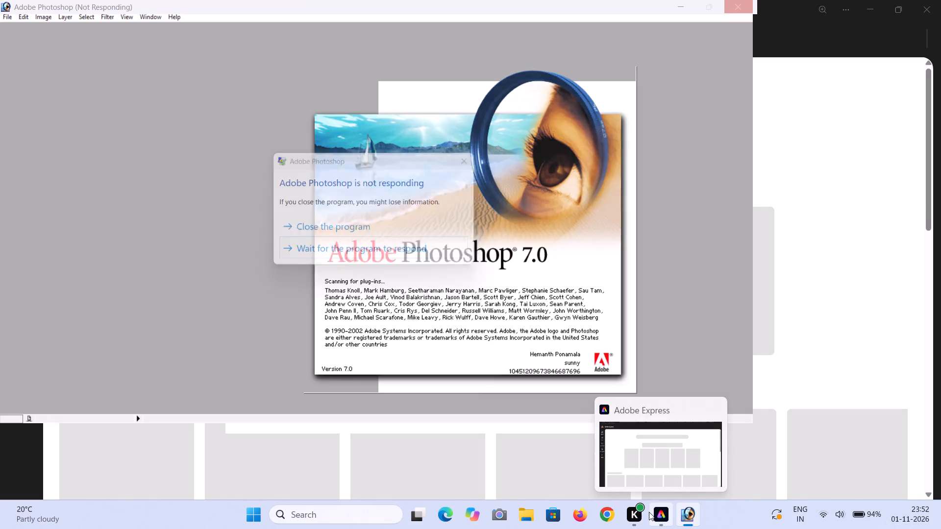
click(379, 234)
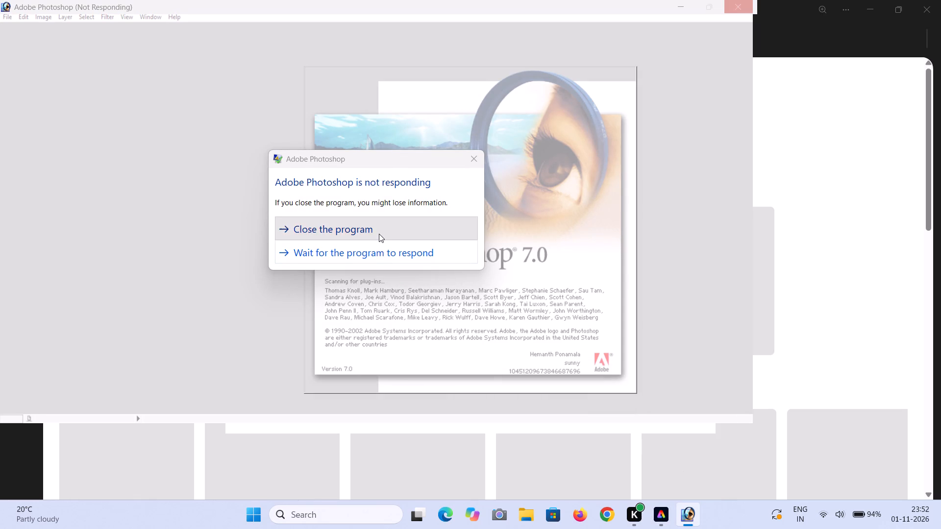
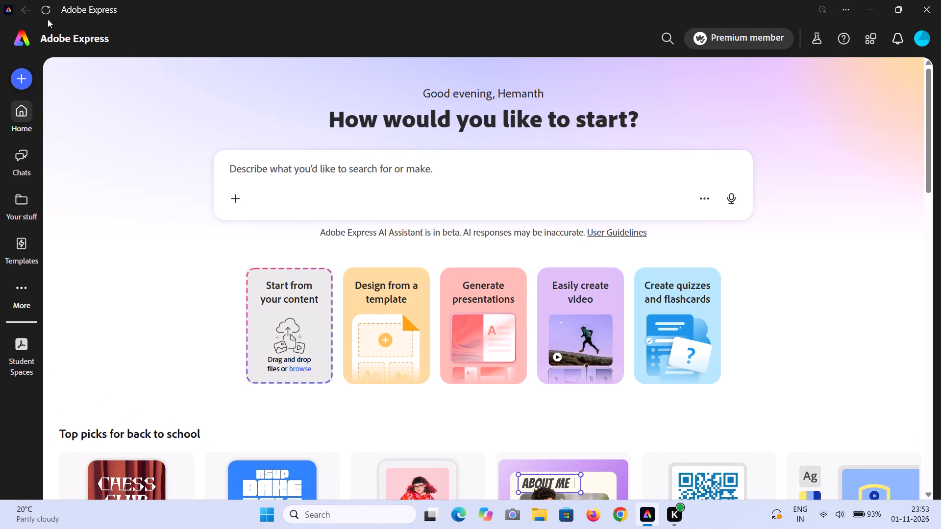
Look over the Premium hub and the home page's quick edits, templates, recent files, file formats and how-tos.
click(730, 44)
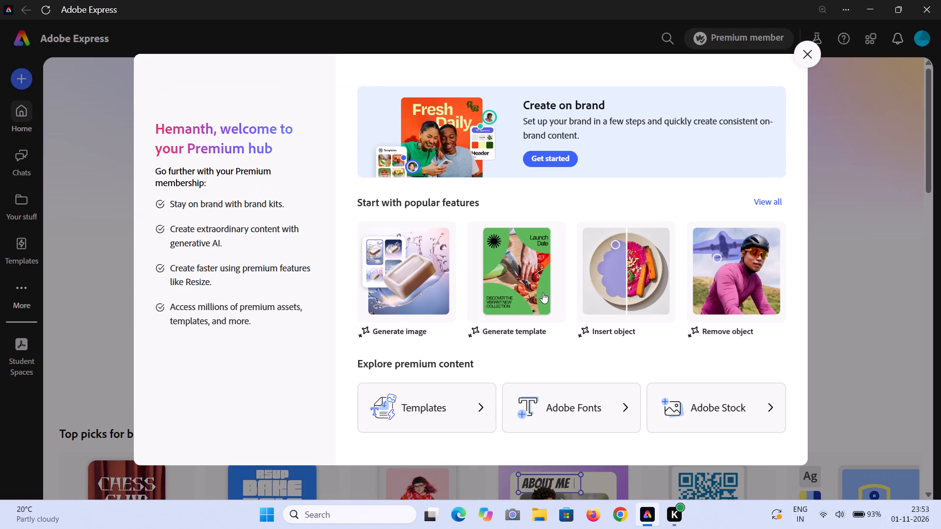
scroll(542, 294, down, 1)
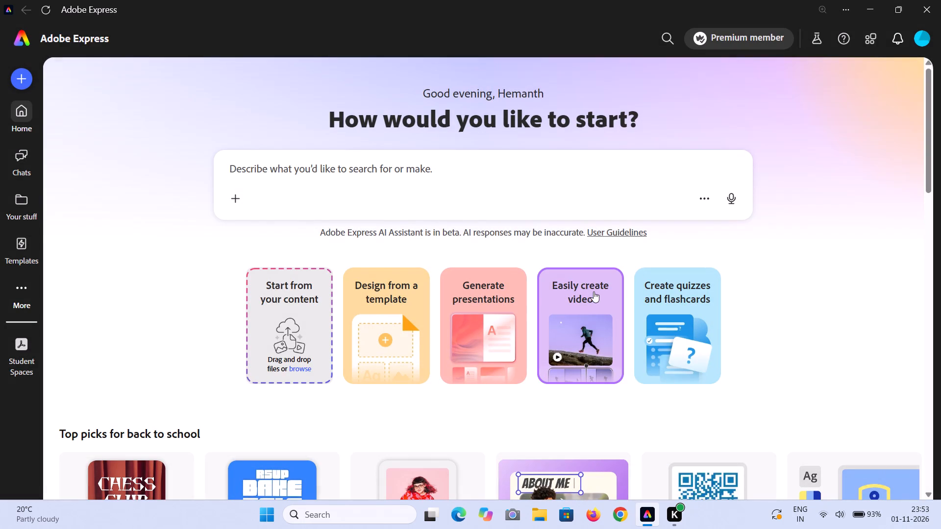
scroll(699, 245, down, 1)
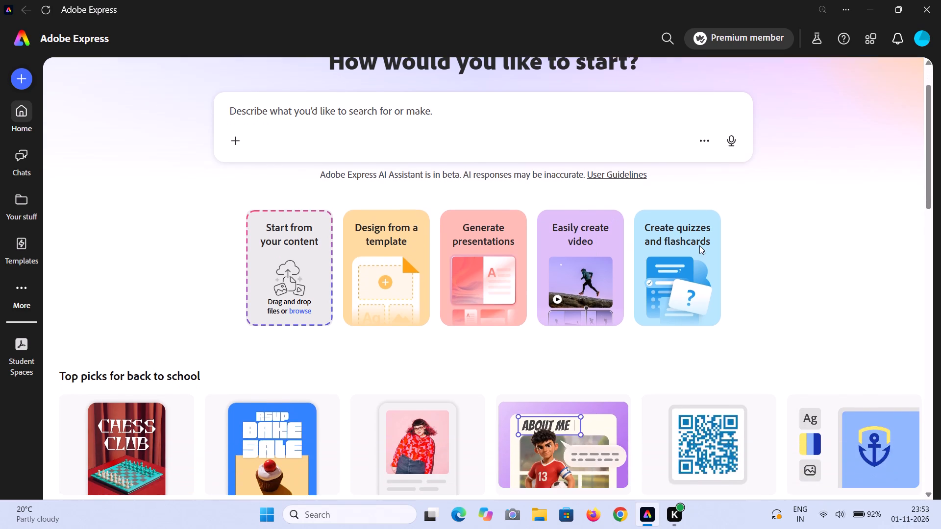
scroll(563, 362, down, 5)
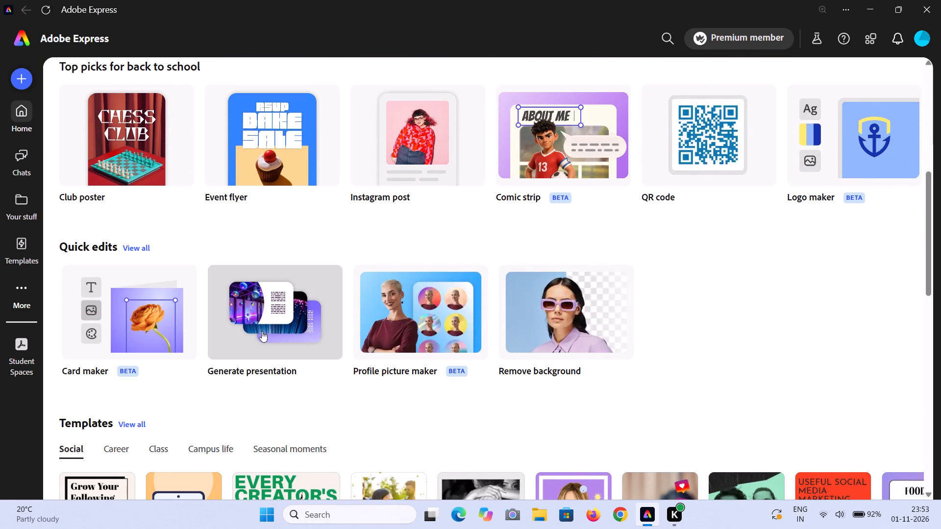
scroll(262, 331, down, 7)
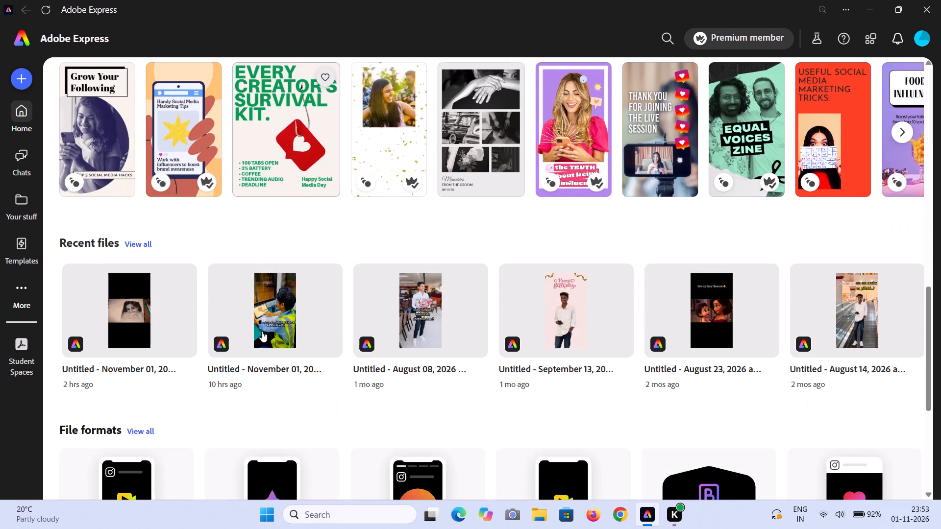
scroll(262, 331, down, 6)
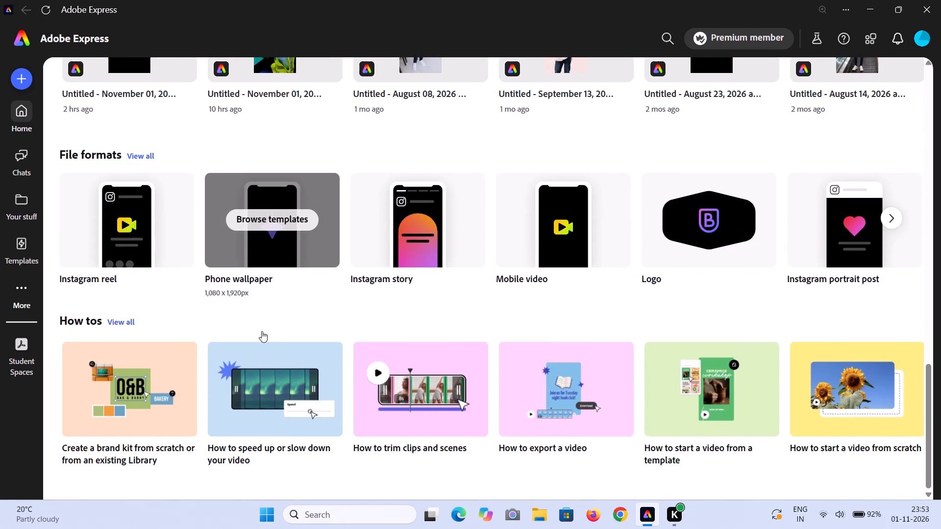
scroll(262, 331, up, 19)
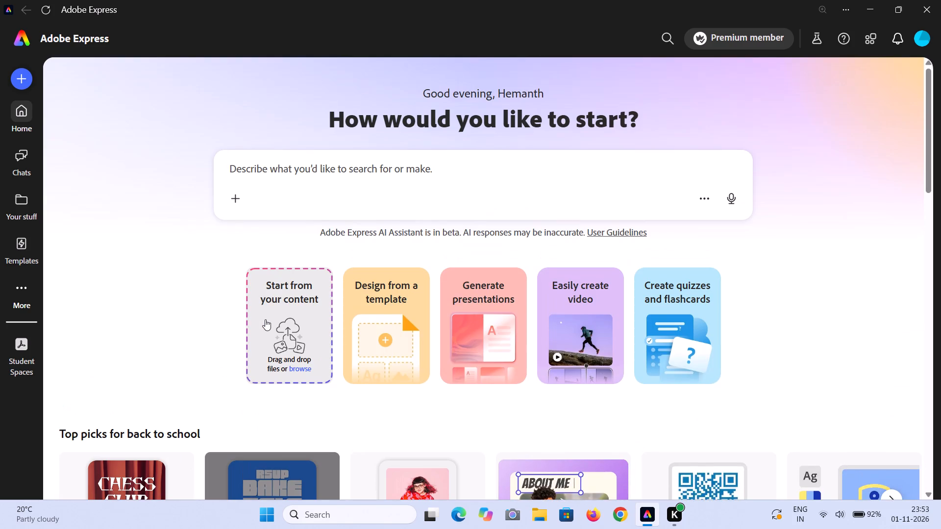
scroll(265, 319, up, 4)
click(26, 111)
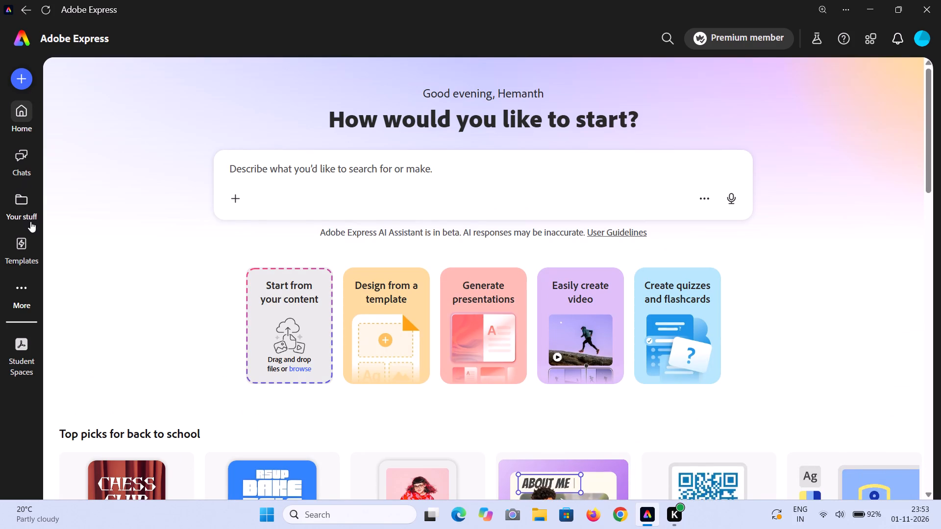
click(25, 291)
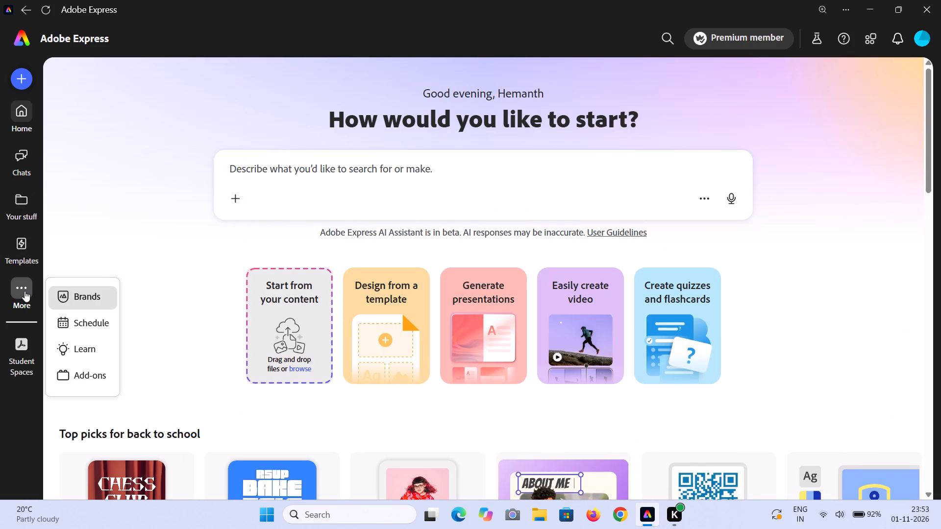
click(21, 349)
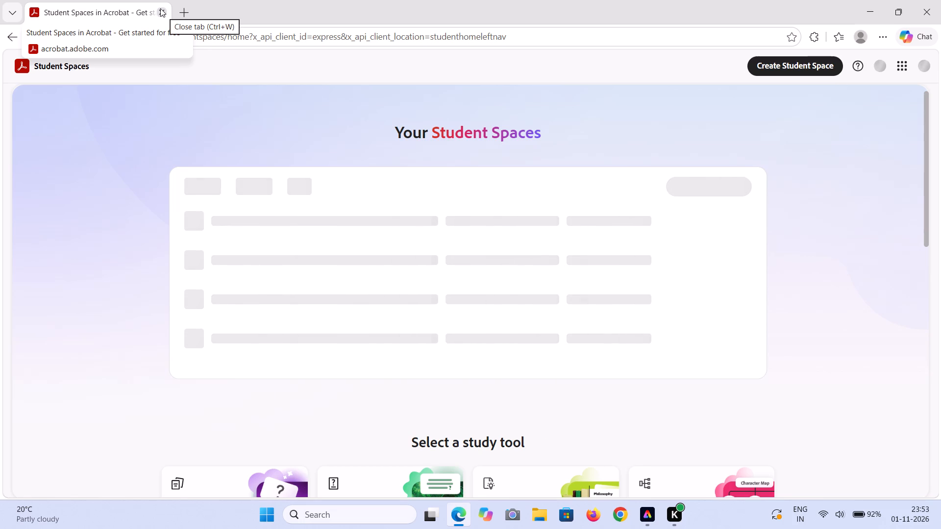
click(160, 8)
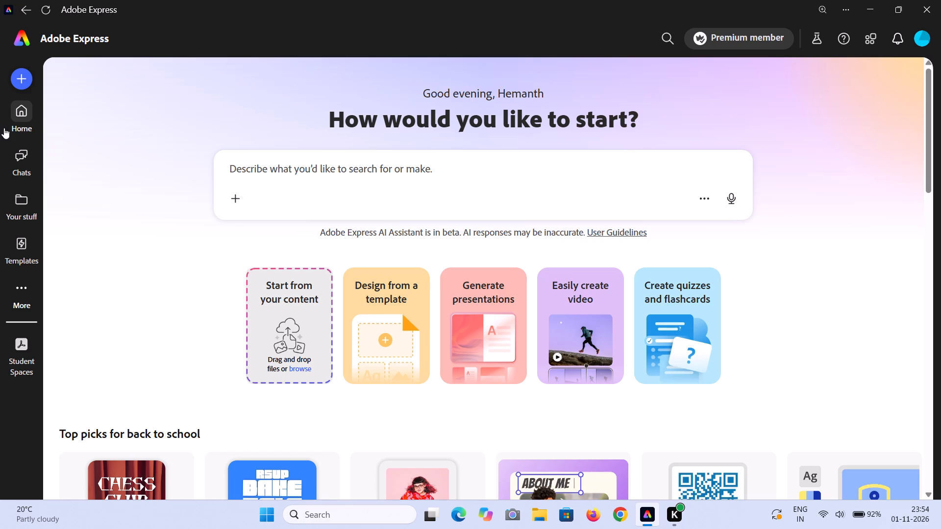
Look through the home page again for a starting point among its top picks, templates, recent files and file formats.
scroll(137, 184, down, 4)
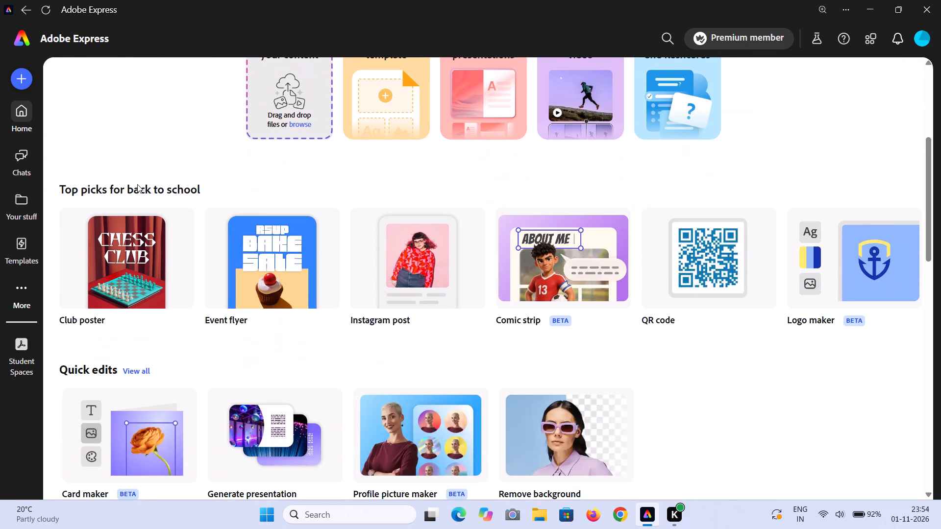
scroll(139, 183, down, 2)
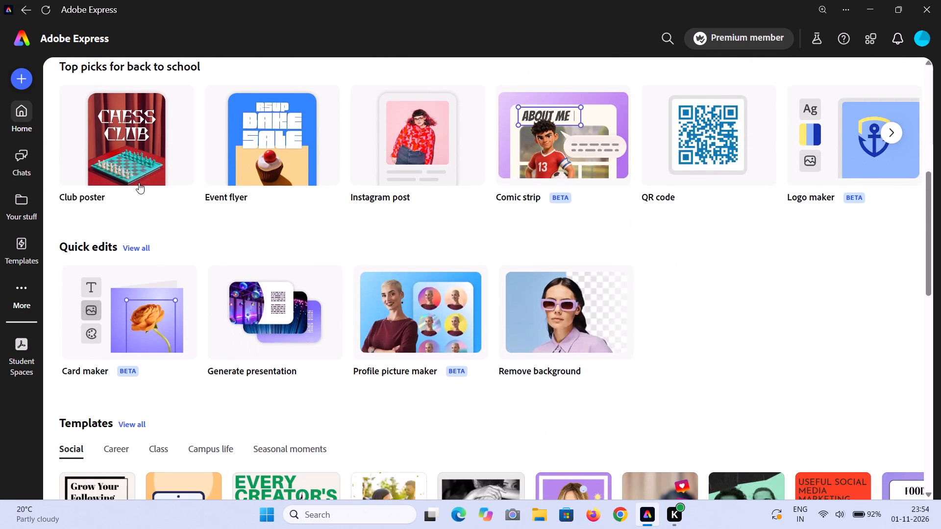
scroll(830, 253, down, 3)
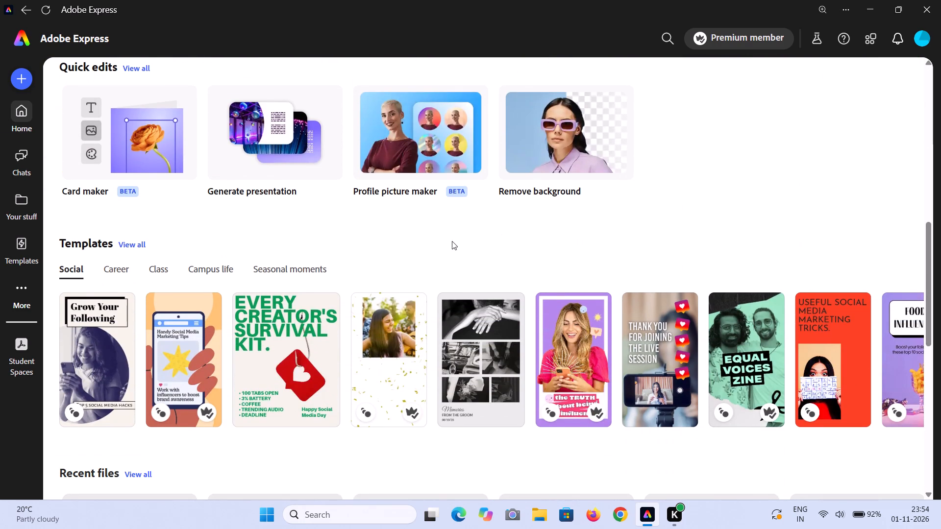
scroll(452, 241, down, 7)
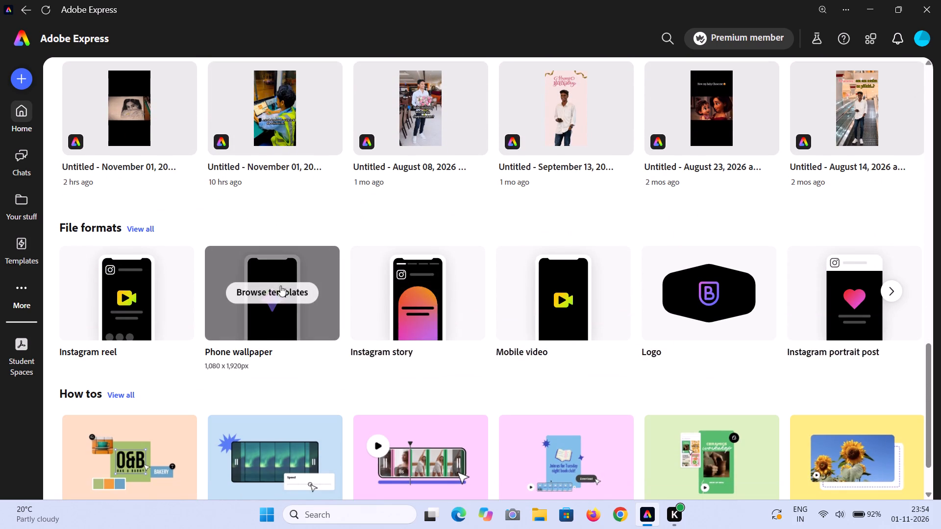
scroll(275, 316, down, 2)
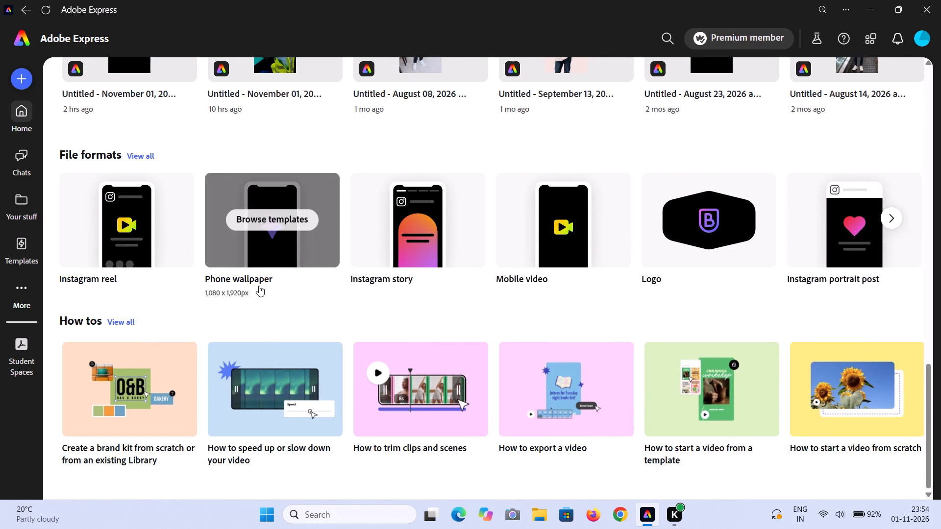
scroll(263, 282, down, 7)
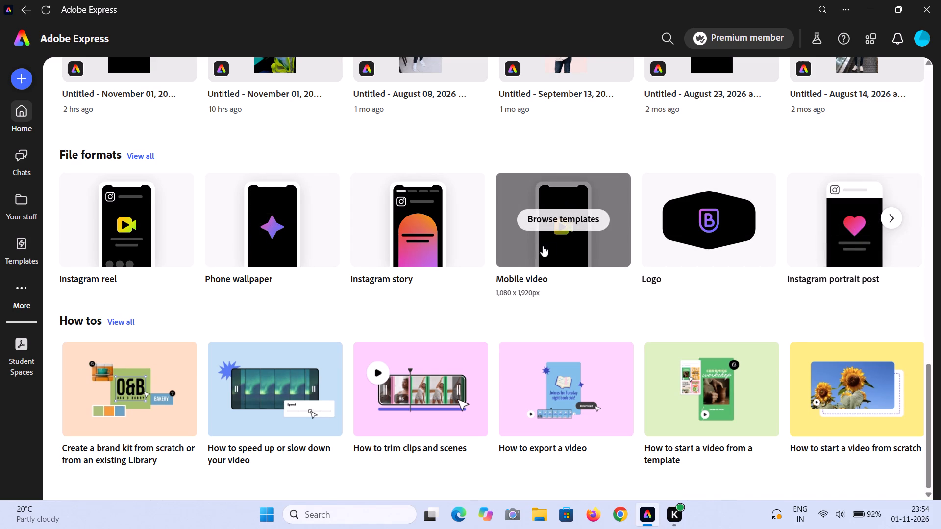
scroll(442, 295, up, 5)
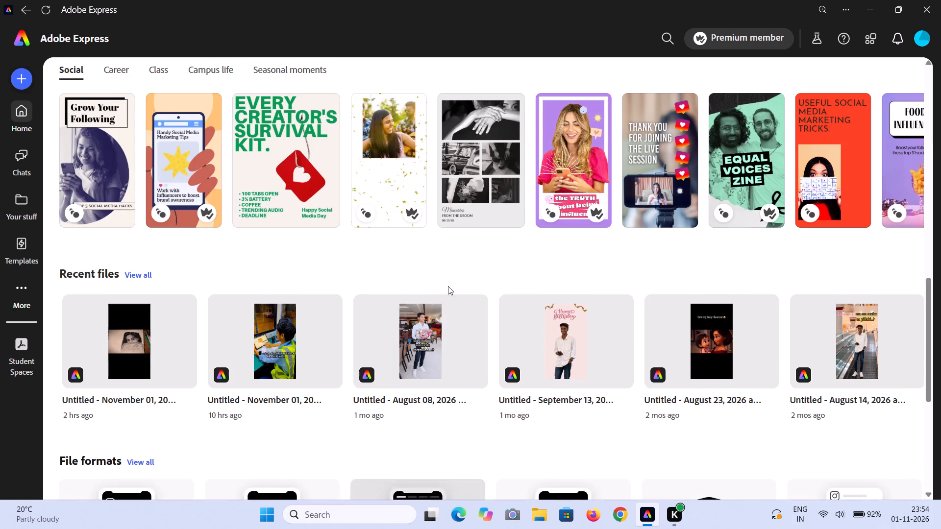
scroll(448, 286, up, 16)
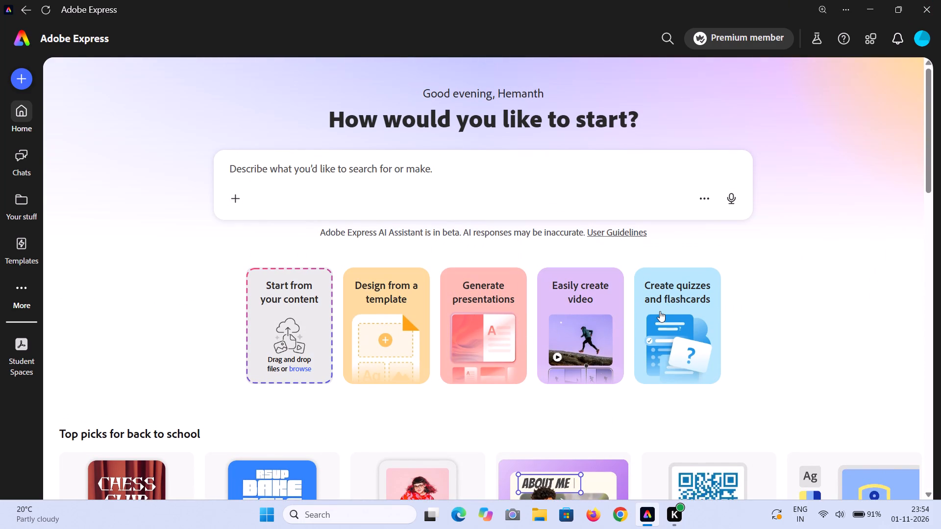
Open the Templates section.
click(20, 247)
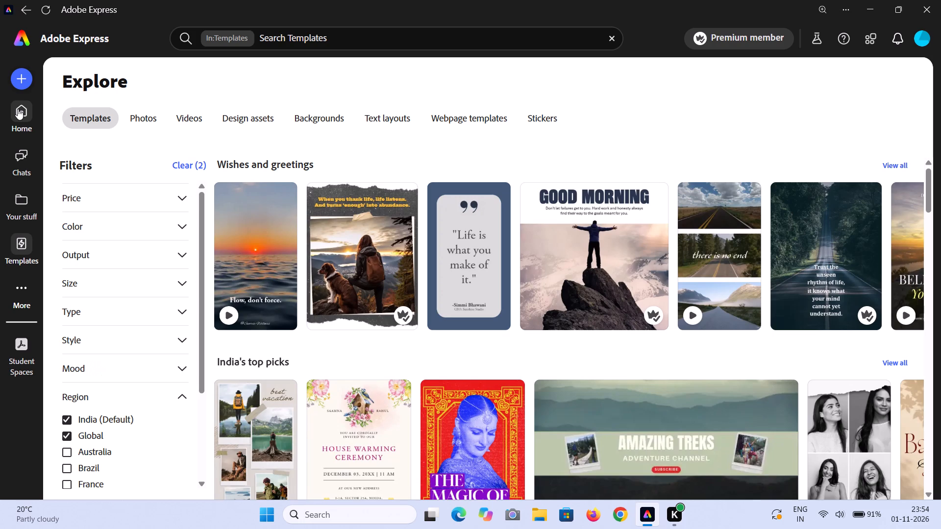
Create a blank phone wallpaper design from the Photo creation category.
click(25, 83)
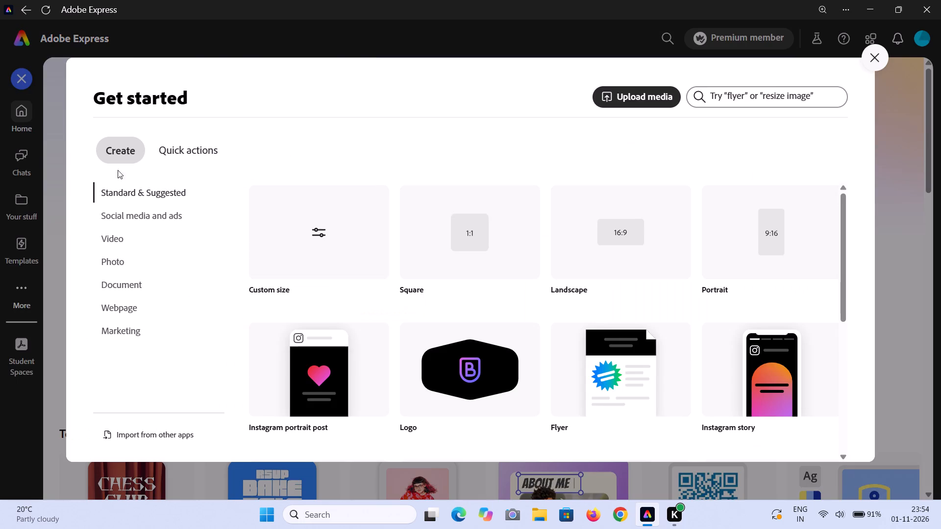
click(112, 258)
scroll(161, 264, down, 2)
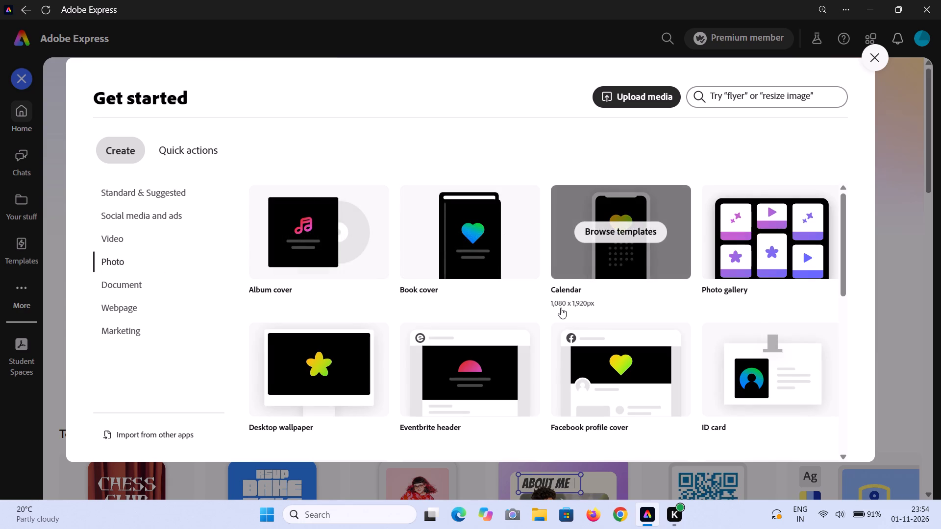
scroll(561, 308, down, 3)
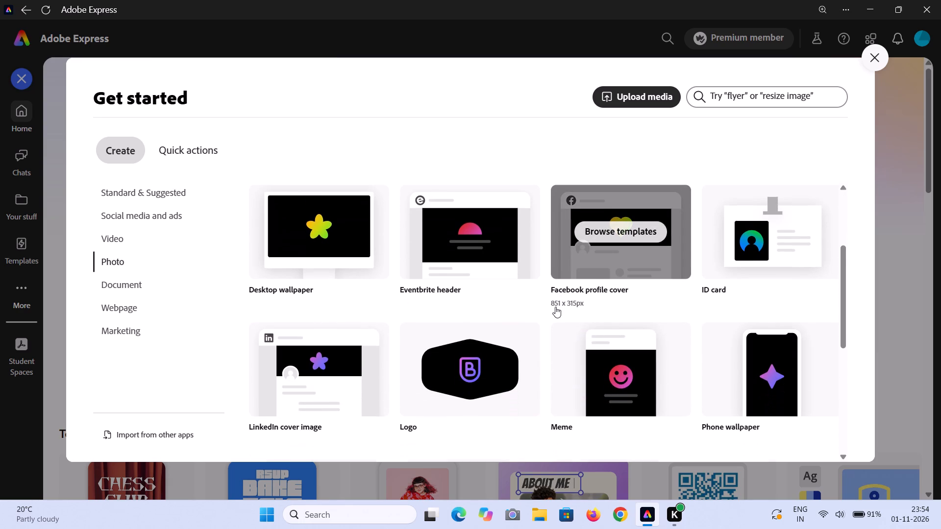
scroll(657, 304, down, 2)
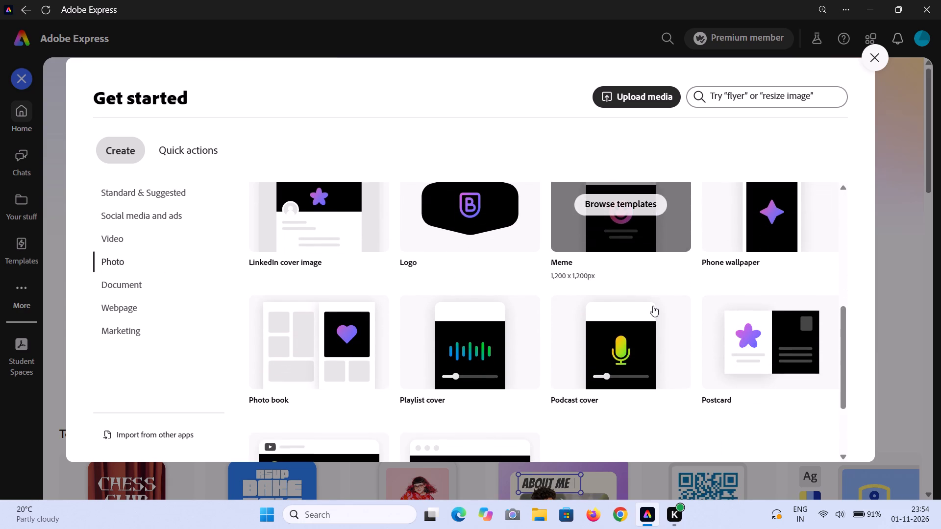
scroll(650, 300, down, 2)
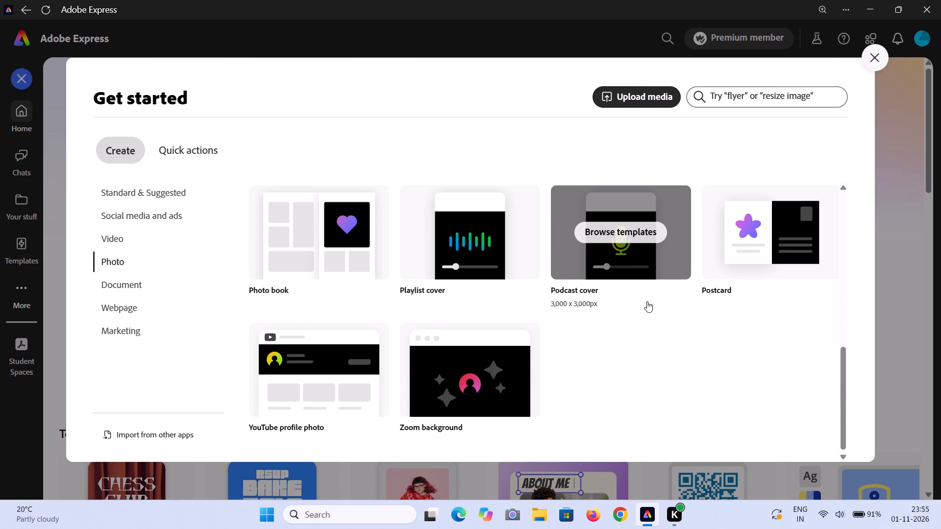
scroll(647, 301, up, 4)
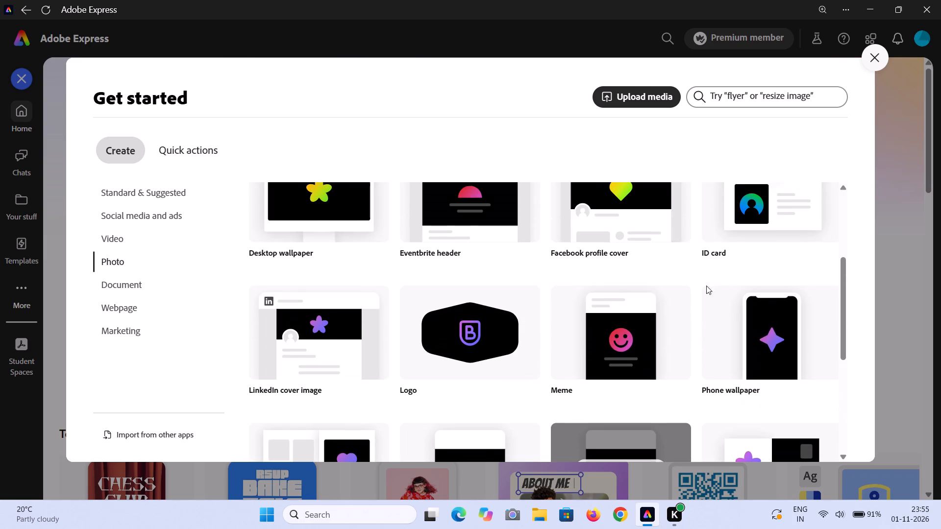
click(730, 300)
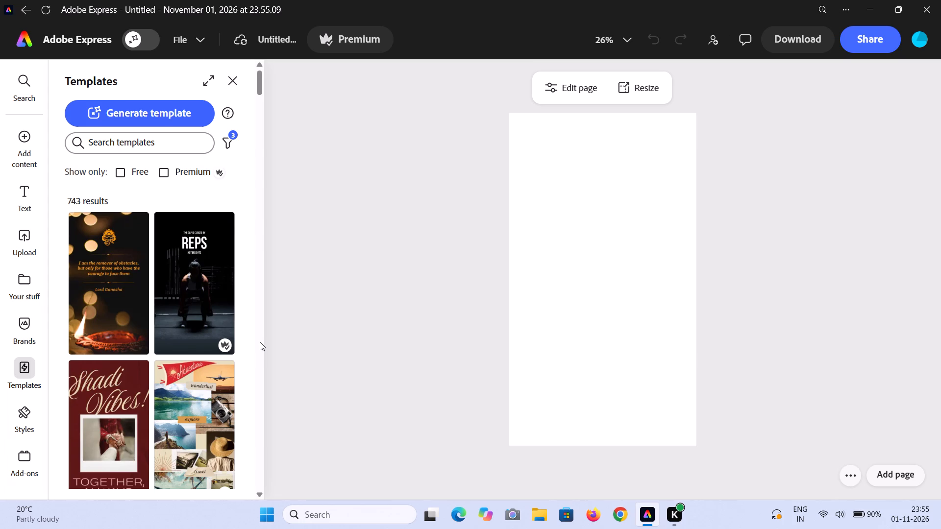
Upload the photo "WhatsApp Image 2026-11-01 at 11.49.30 PM" from the Downloads folder onto the blank page.
scroll(168, 287, down, 2)
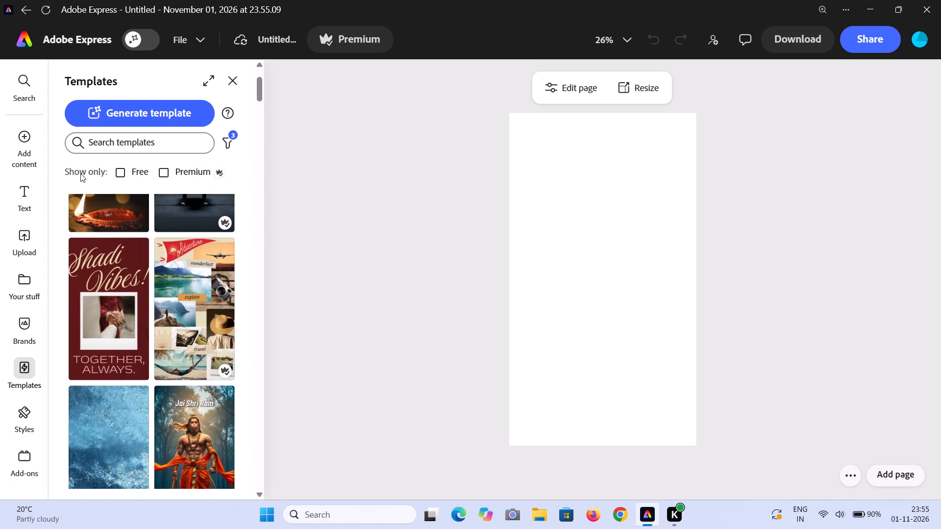
click(27, 234)
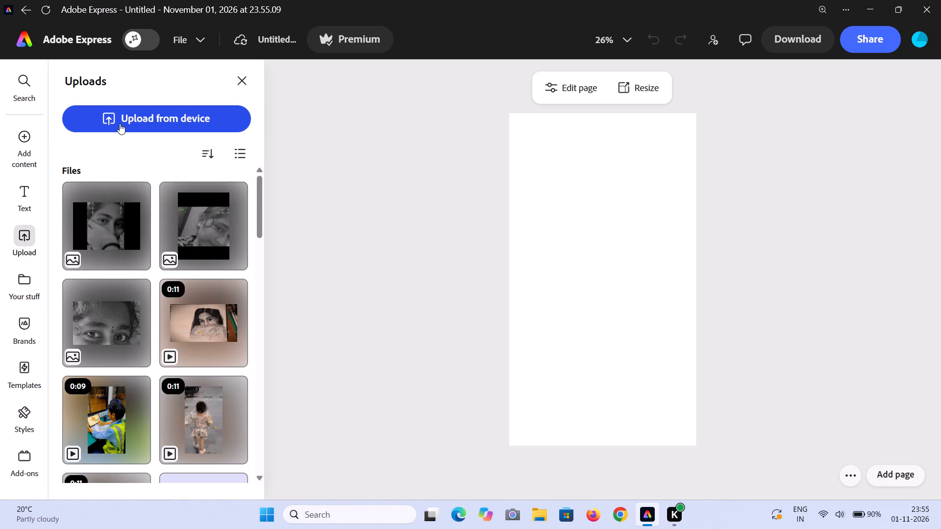
click(120, 123)
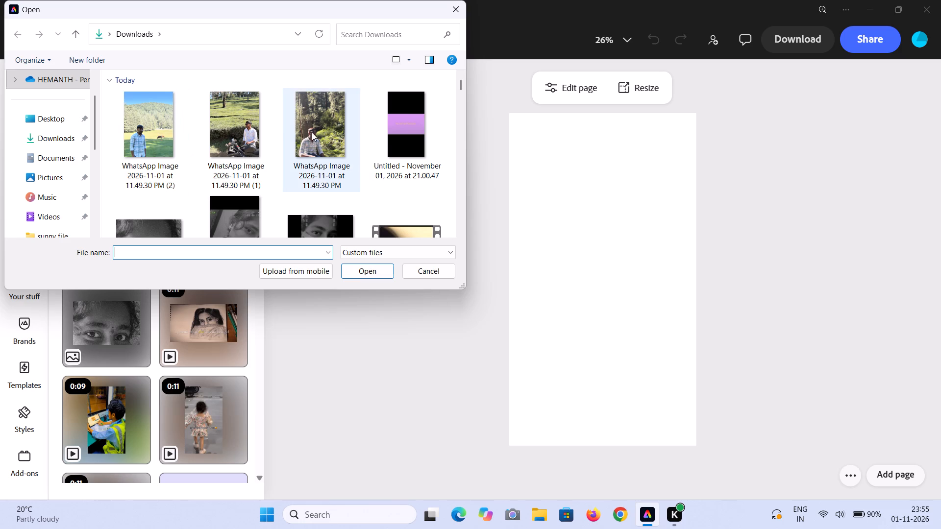
click(294, 131)
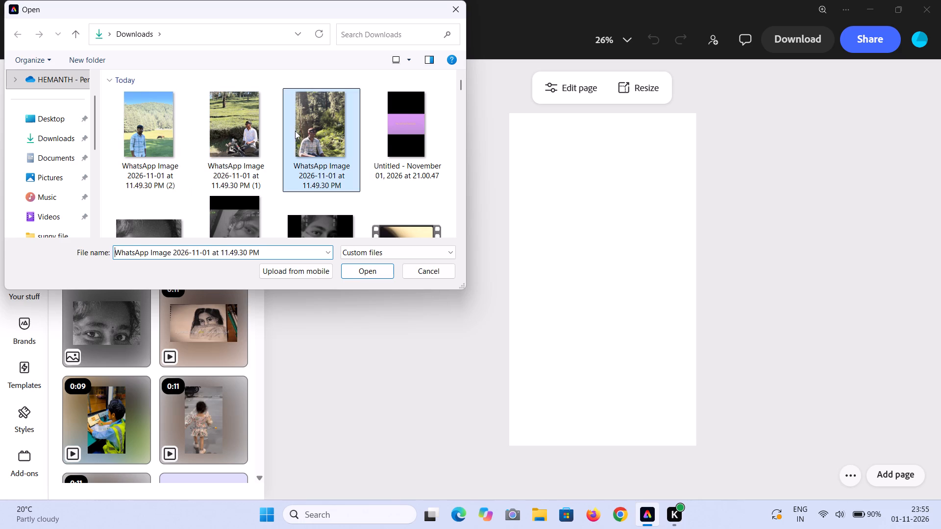
click(367, 273)
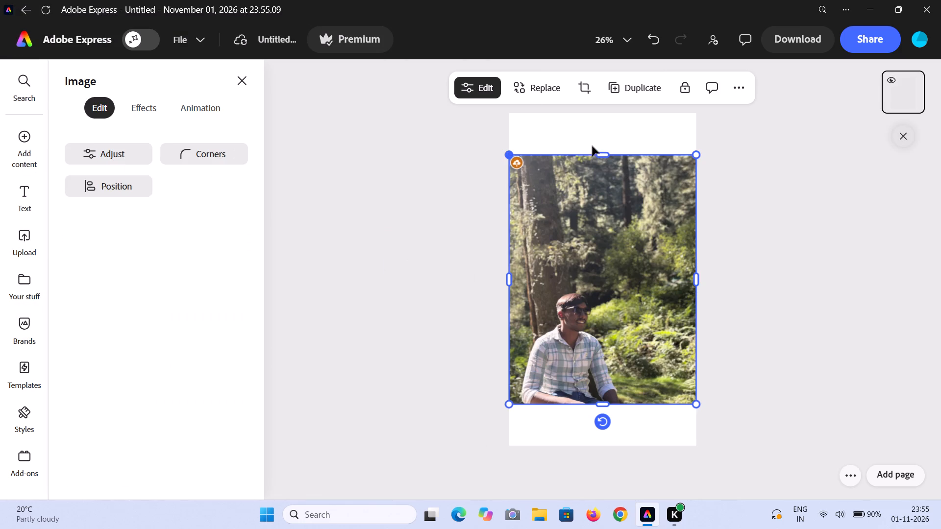
Extend the photo's upper and lower edges to the page's top and bottom borders so it fills the page.
drag(606, 155, 607, 119)
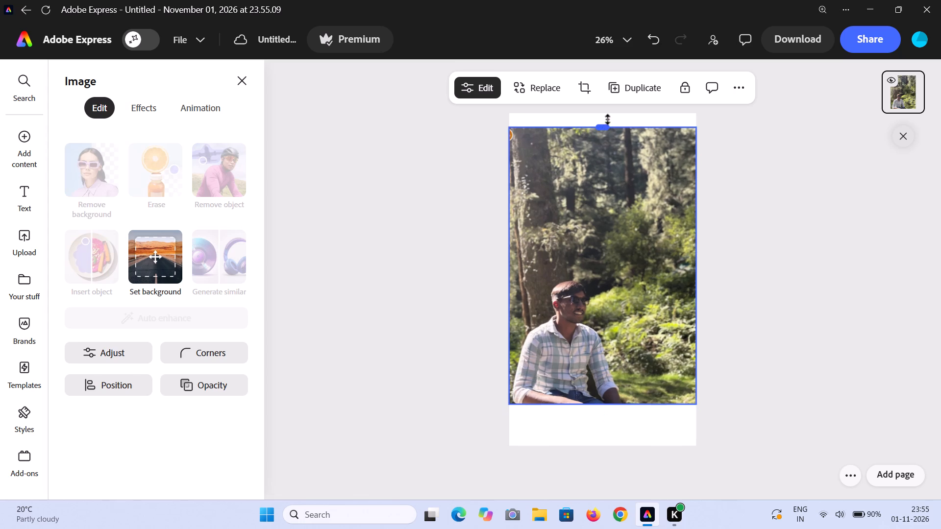
drag(607, 119, 607, 113)
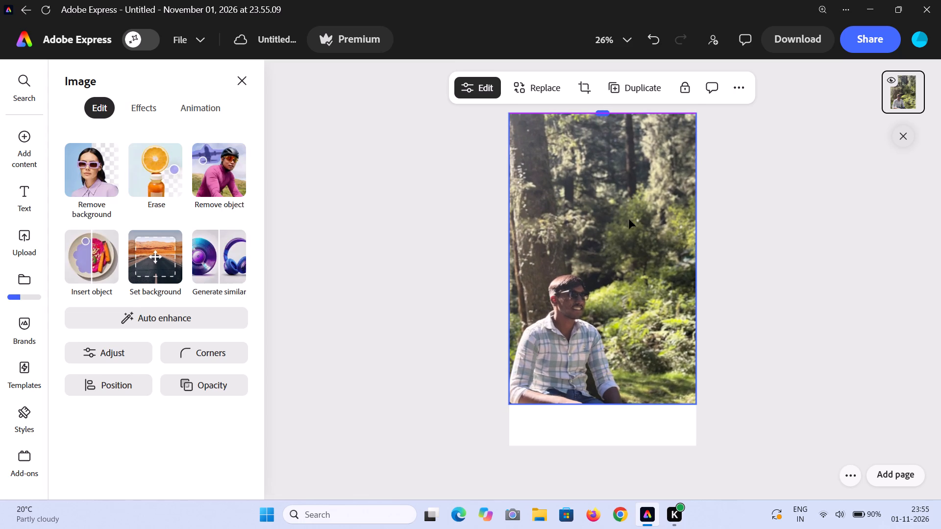
drag(603, 403, 612, 453)
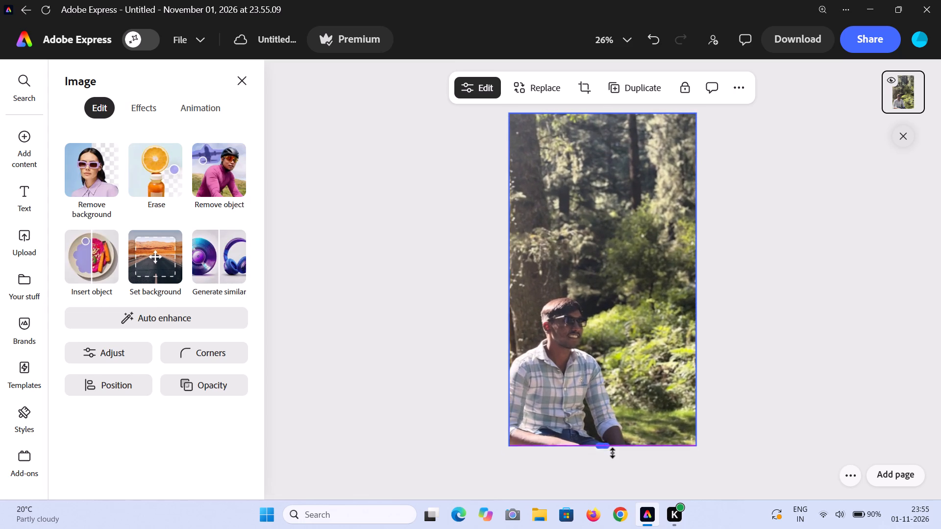
drag(612, 453, 613, 446)
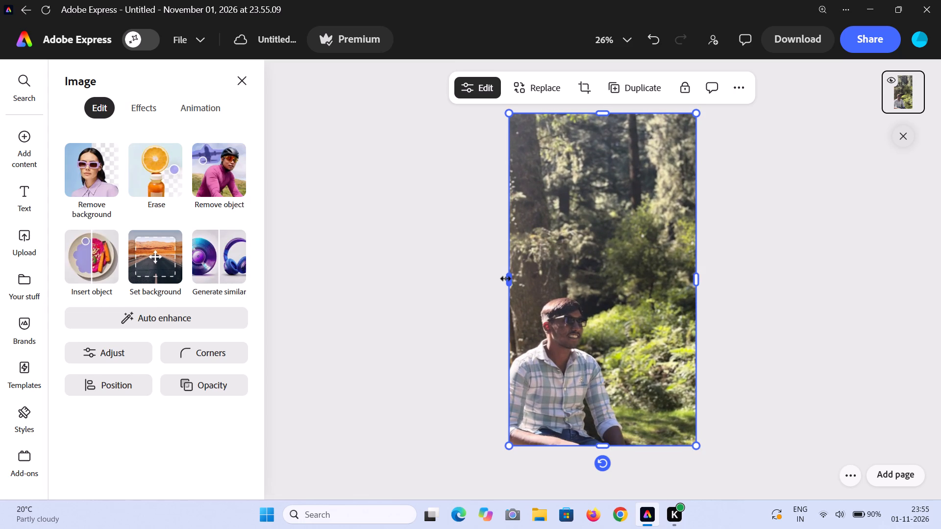
Crop the forest portrait by shifting the photo inside its frame until its left edge meets the frame's left edge, keeping full height.
click(505, 278)
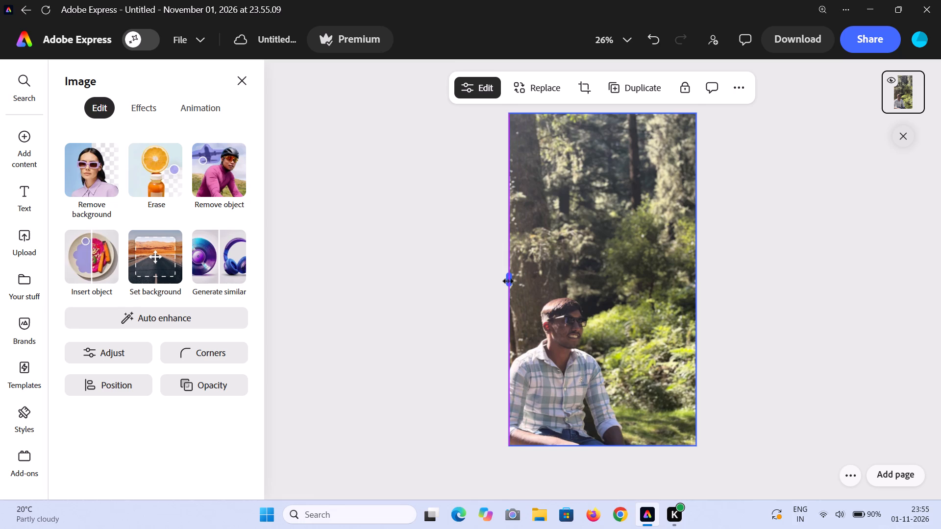
click(586, 285)
click(586, 285)
click(586, 285)
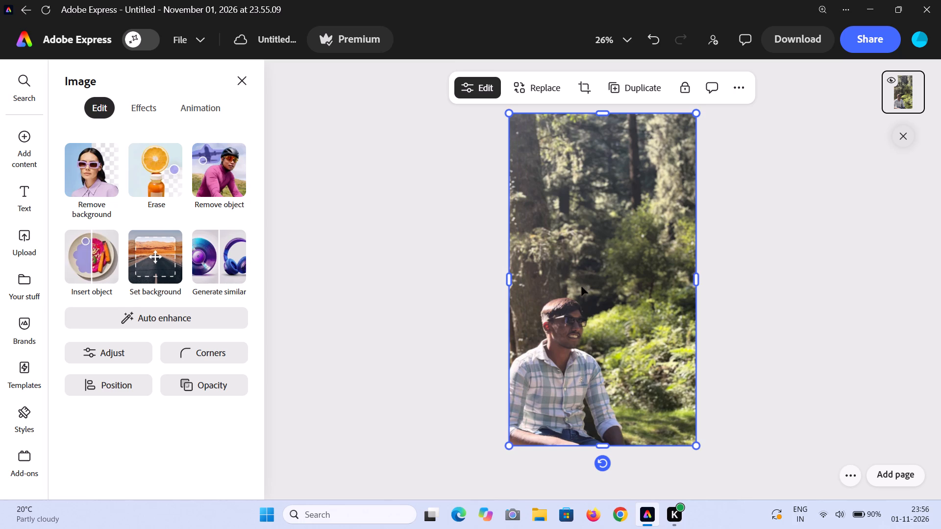
drag(579, 284, 585, 280)
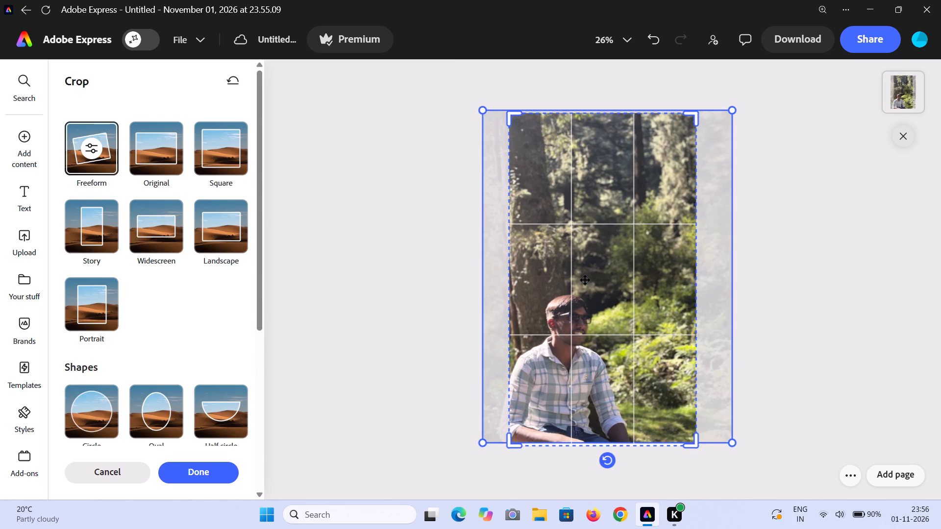
drag(585, 280, 609, 283)
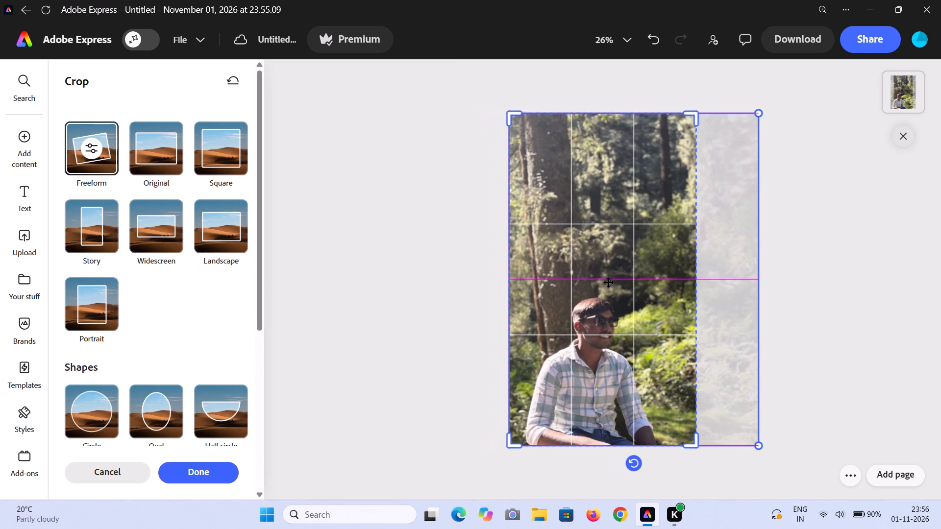
drag(609, 283, 607, 273)
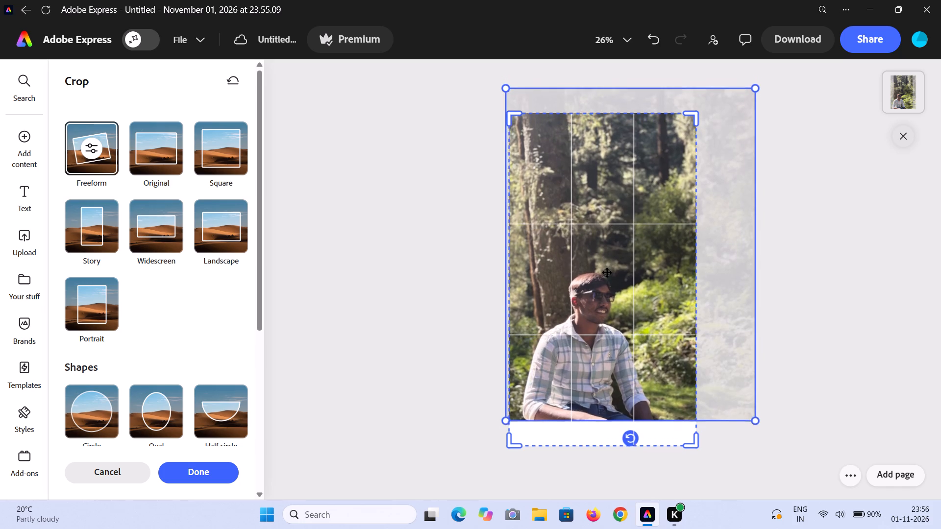
drag(607, 273, 612, 281)
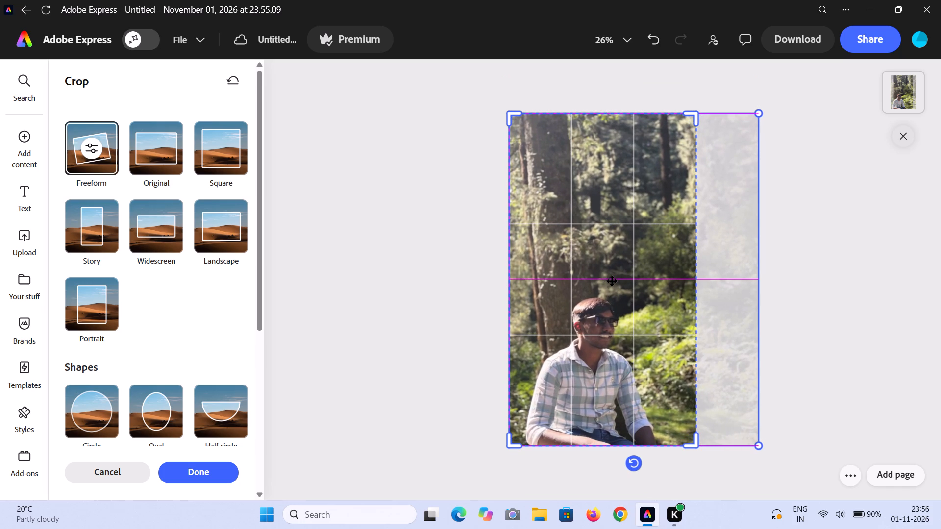
drag(612, 281, 610, 282)
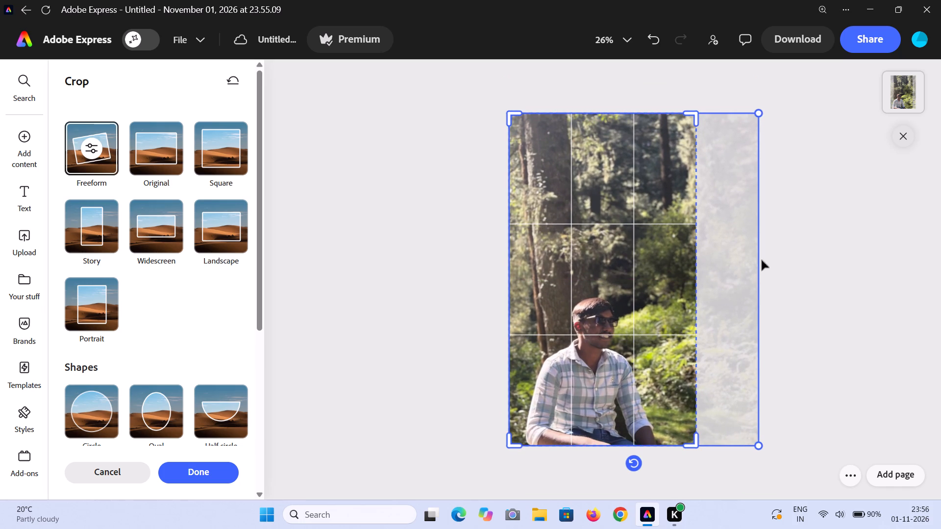
click(804, 241)
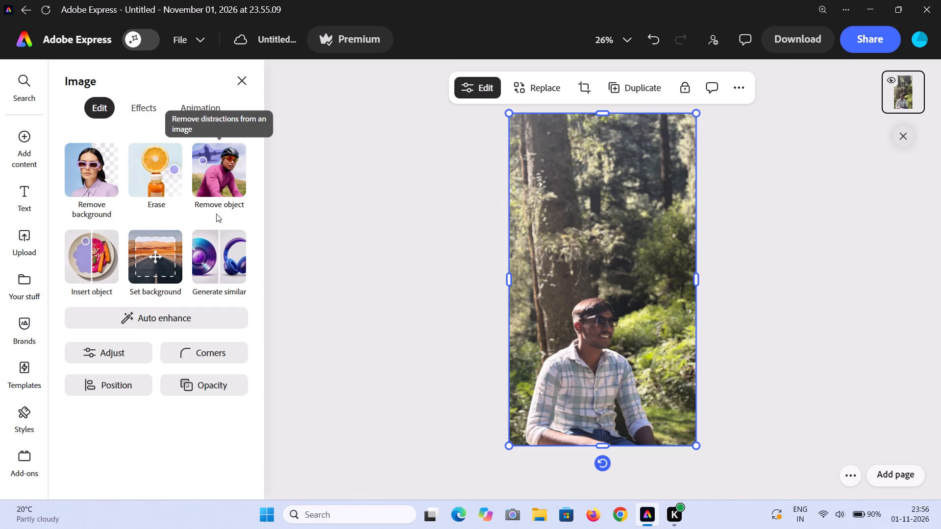
Apply Auto enhance to the forest portrait.
click(173, 319)
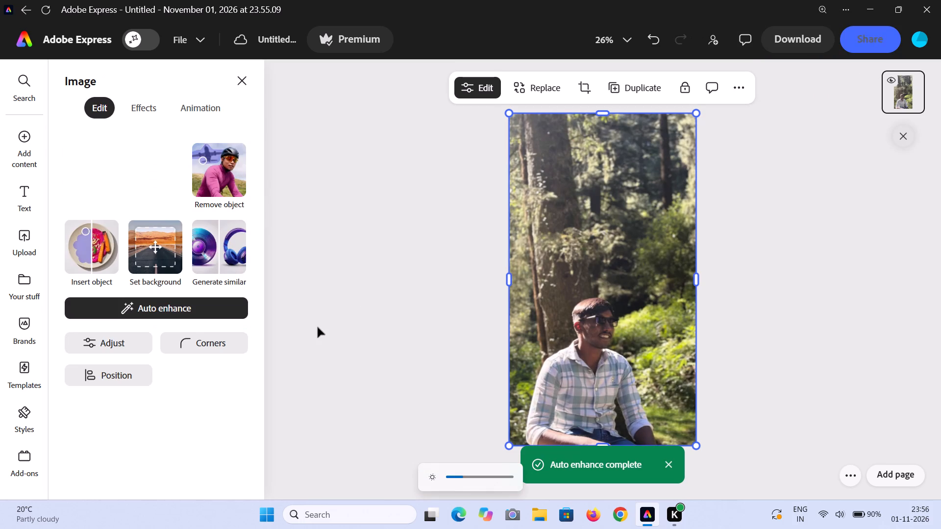
scroll(647, 319, down, 2)
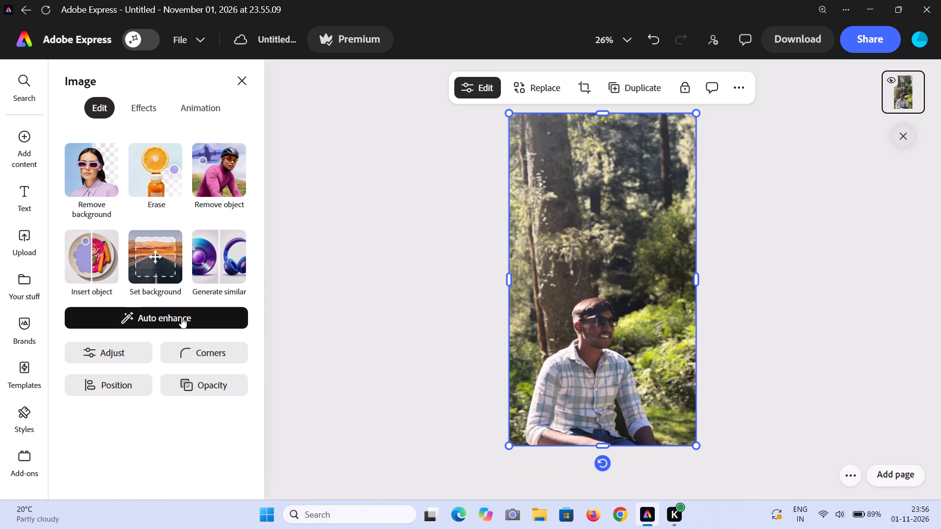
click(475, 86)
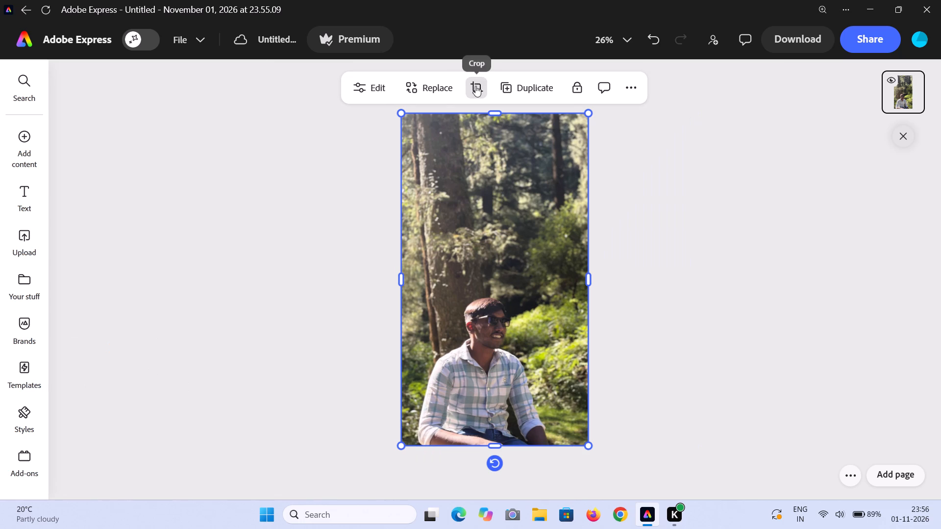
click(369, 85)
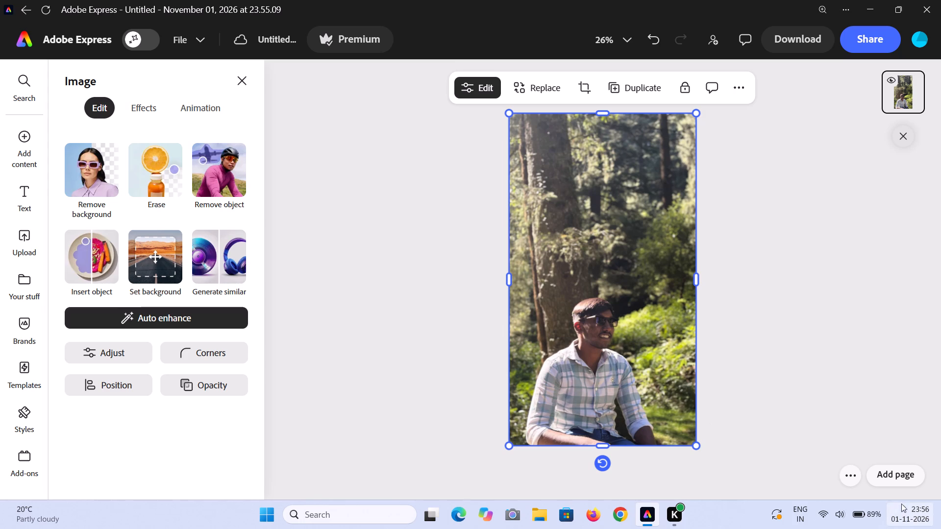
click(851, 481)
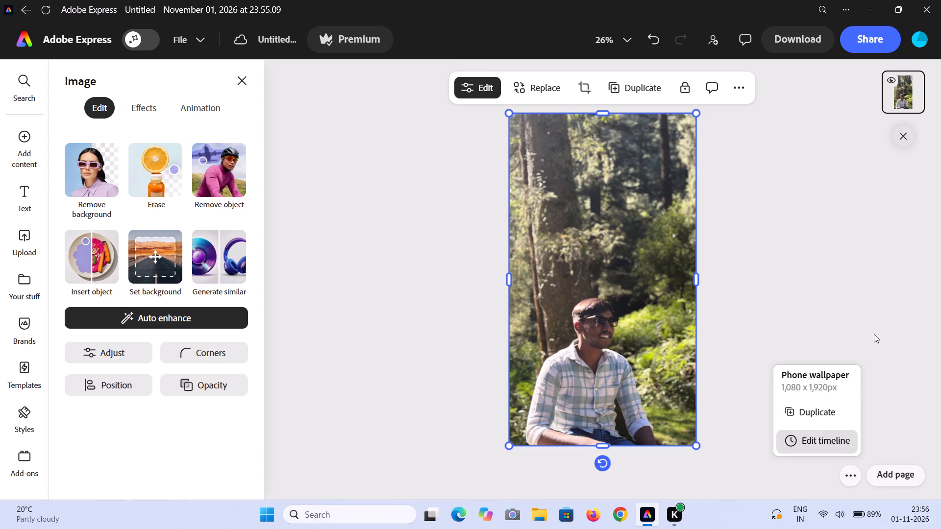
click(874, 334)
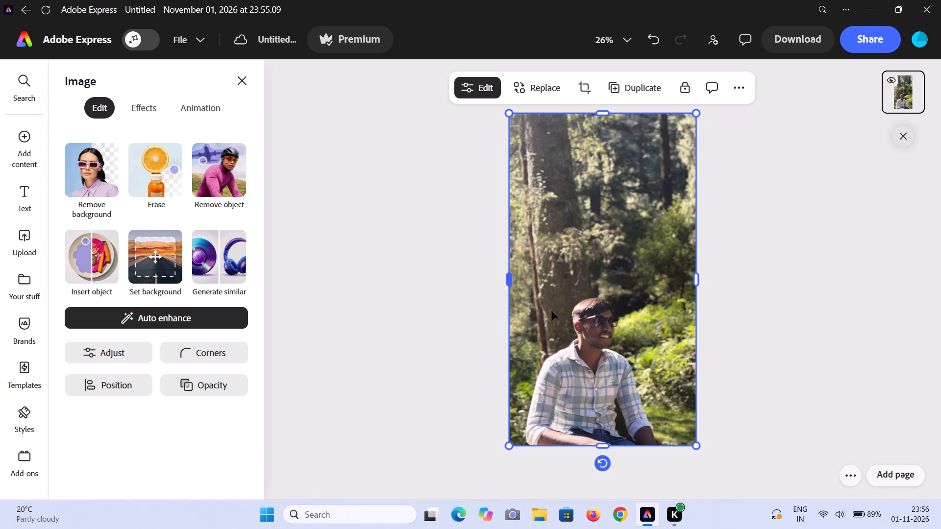
Open the forest portrait's adjustments and set its Brightness to 10, trying lighter and darker values along the way.
click(115, 355)
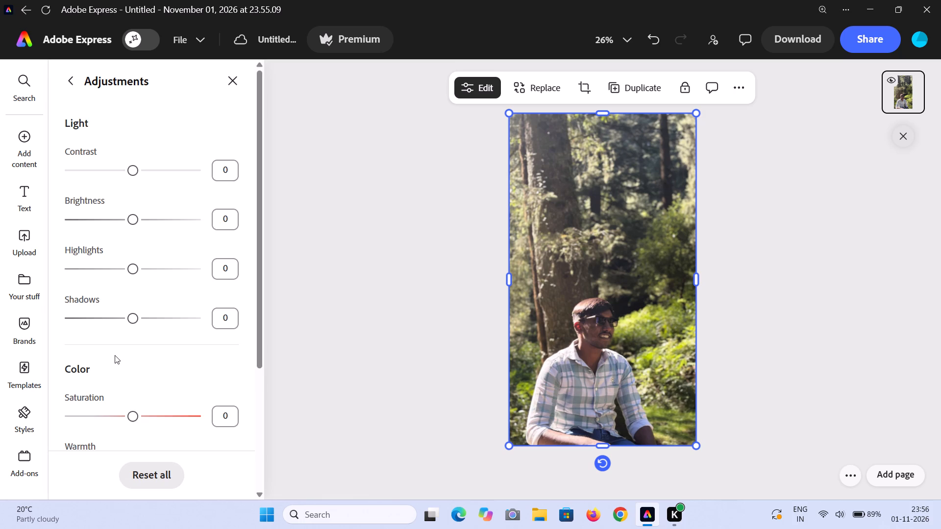
scroll(145, 264, down, 6)
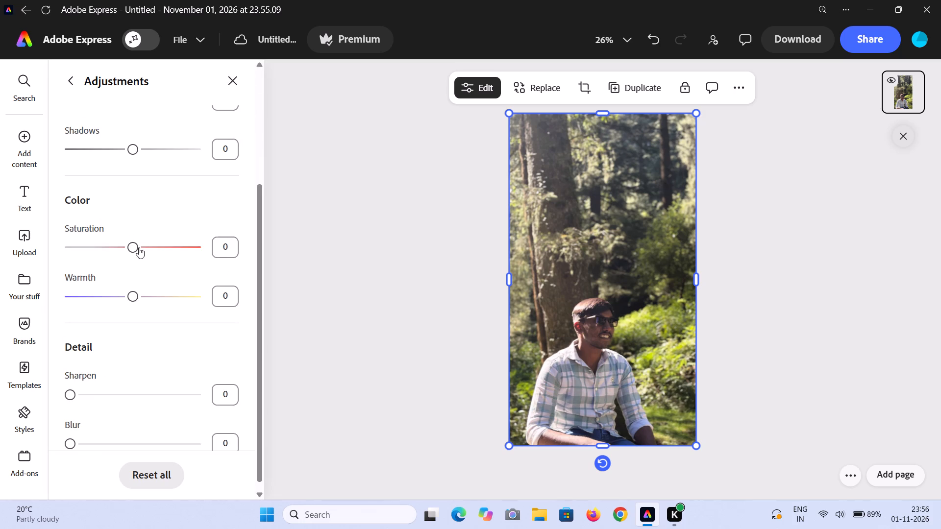
scroll(137, 228, up, 8)
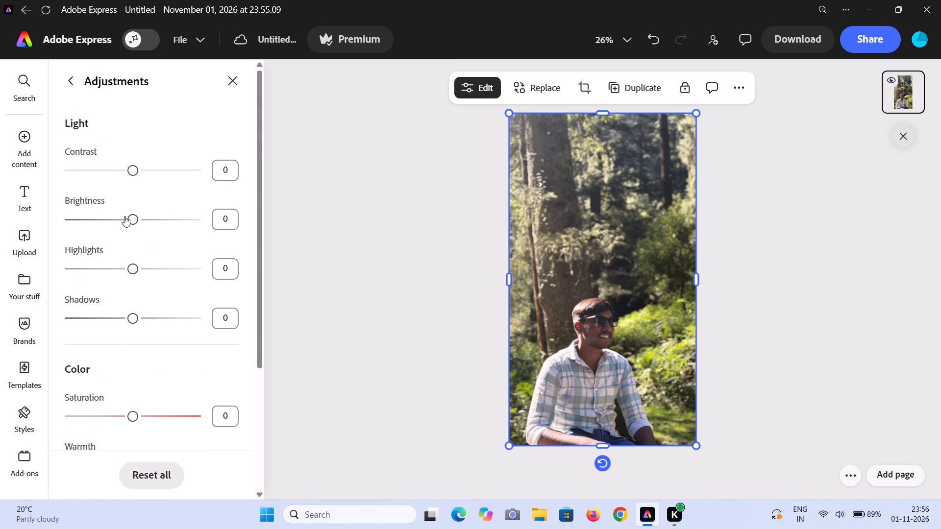
click(131, 218)
key(Up)
key(Up)
key(Up)
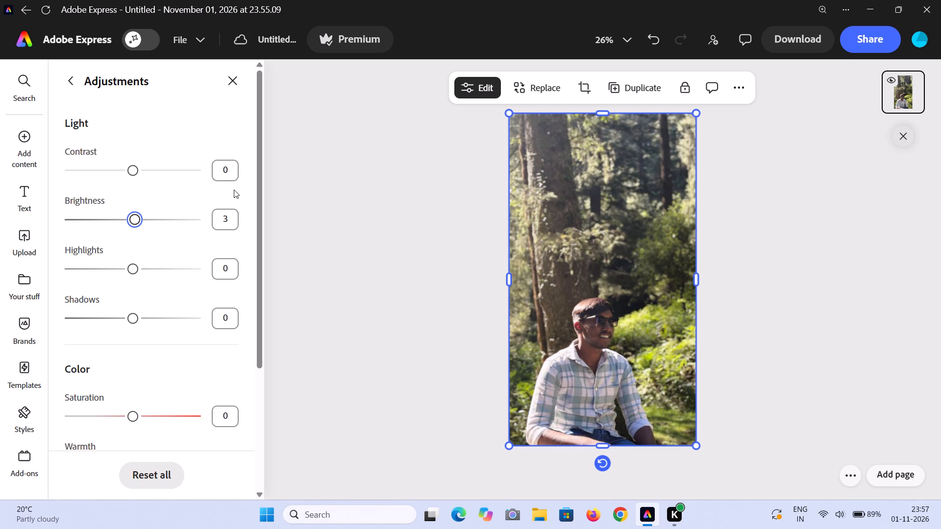
key(Up)
key(Up)
key(Up)
key(Up)
key(Up)
key(Up)
key(Up)
key(Up)
key(Up)
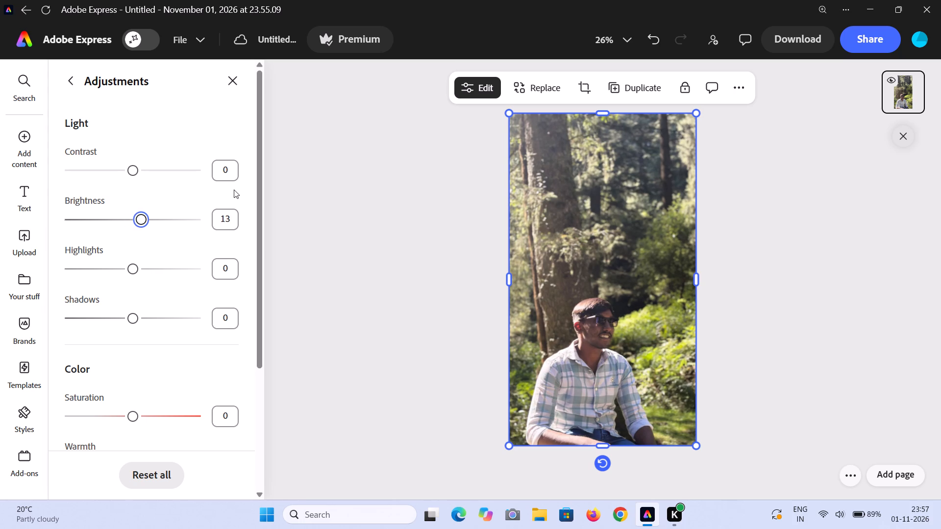
key(Down)
key(Down)
key(Down)
key(Down)
key(Down)
key(Down)
key(Down)
key(Down)
key(Down)
key(Down)
key(Down)
key(Down)
key(Down)
key(Down)
key(Down)
key(Down)
key(Down)
key(Down)
key(Down)
key(Down)
key(Down)
key(Down)
key(Down)
key(Down)
key(Down)
key(Down)
key(Down)
key(Down)
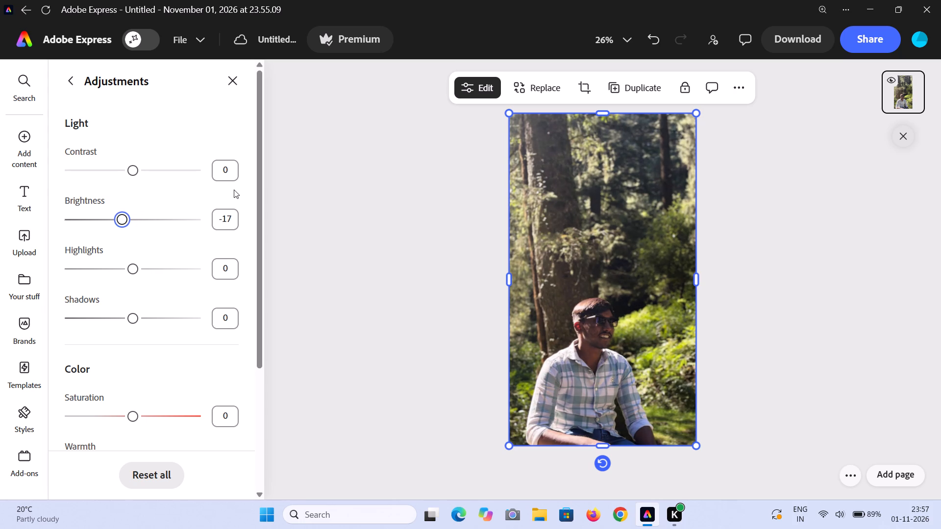
key(Up)
key(Up)
key(Up)
key(Up)
key(Up)
key(Up)
key(Up)
key(Up)
key(Up)
key(Up)
key(Up)
key(Up)
key(Up)
key(Up)
key(Up)
key(Up)
key(Up)
key(Up)
key(Up)
key(Up)
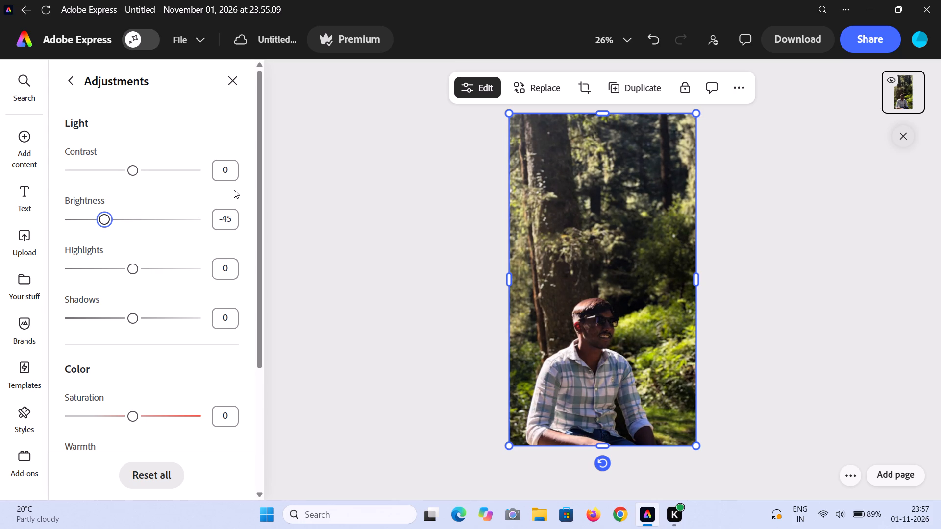
key(Up)
key(Up)
key(Up)
key(Up)
key(Up)
key(Up)
key(Up)
key(Up)
key(Up)
key(Up)
key(Up)
key(Up)
key(Up)
key(Up)
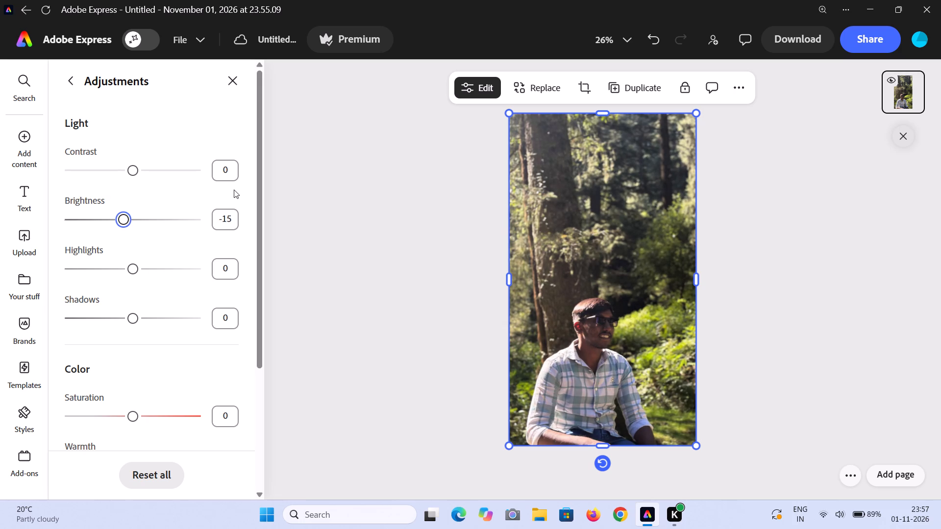
key(Up)
key(Up)
key(Up)
key(Up)
key(Up)
key(Up)
key(Up)
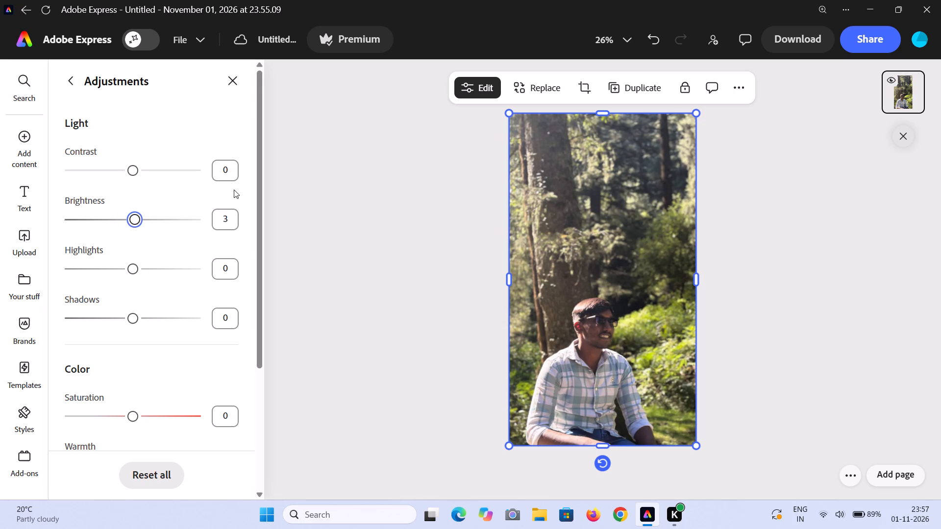
key(Up)
key(Up)
key(Up)
key(Up)
key(Down)
key(Down)
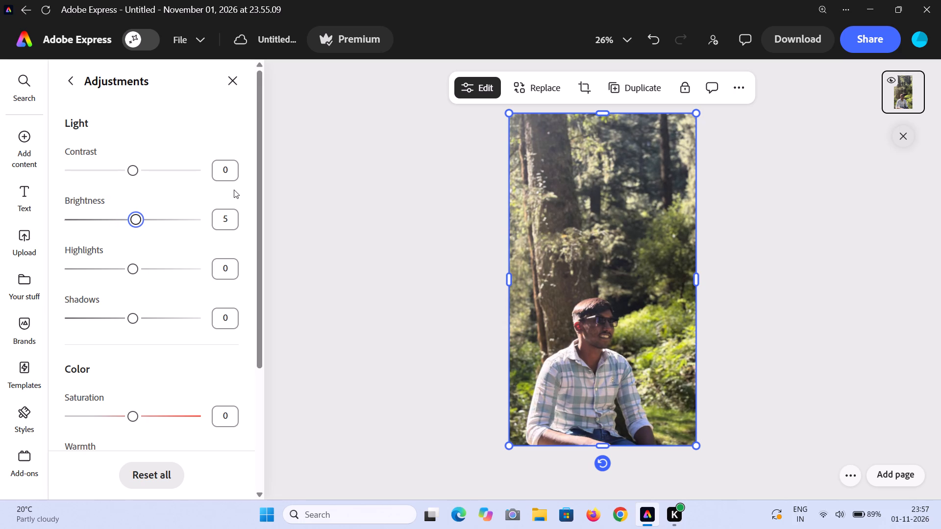
key(Up)
key(Up)
key(Up)
key(Up)
key(Up)
key(Up)
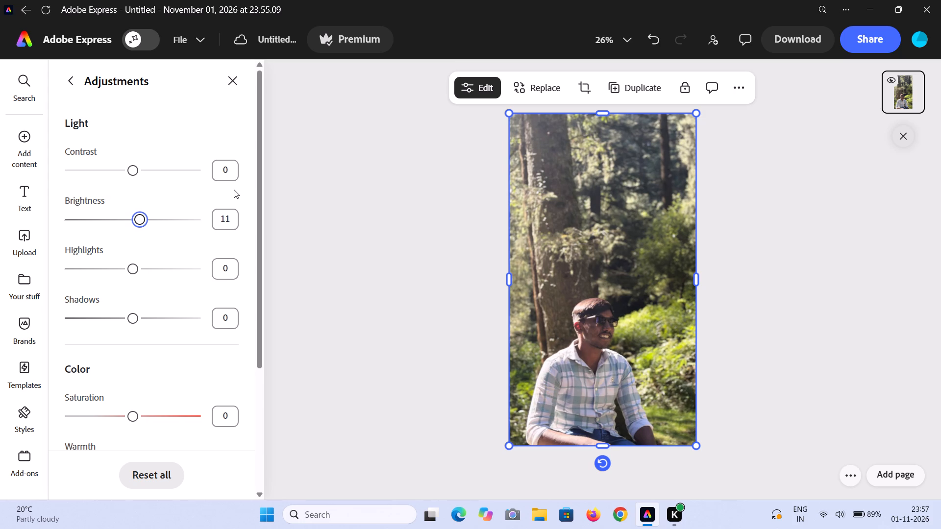
key(Down)
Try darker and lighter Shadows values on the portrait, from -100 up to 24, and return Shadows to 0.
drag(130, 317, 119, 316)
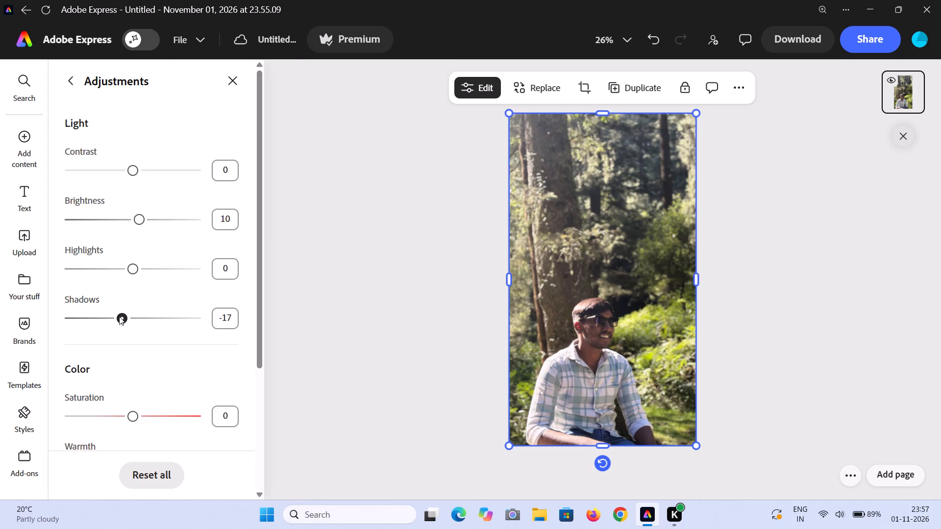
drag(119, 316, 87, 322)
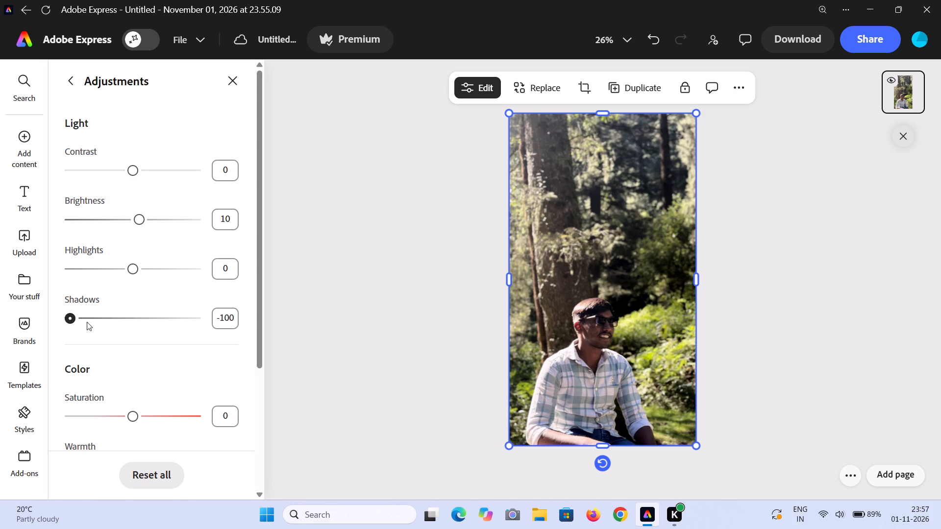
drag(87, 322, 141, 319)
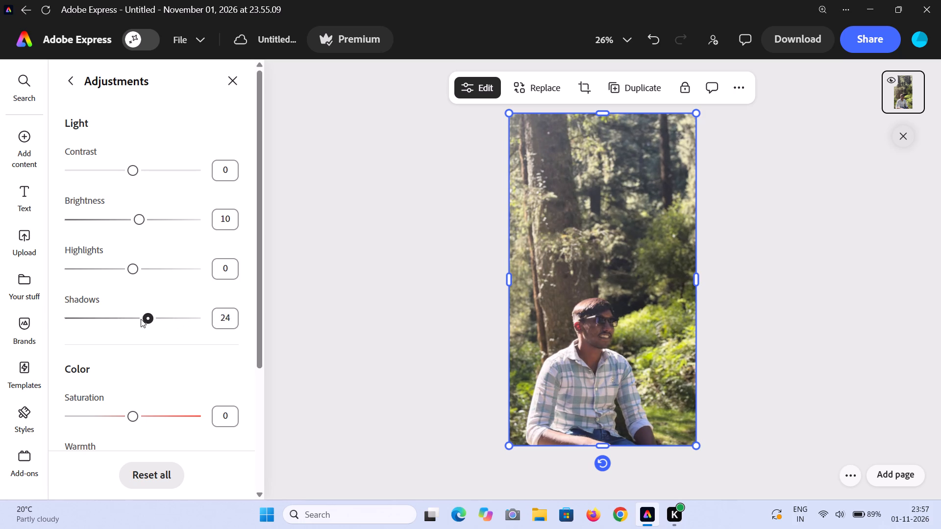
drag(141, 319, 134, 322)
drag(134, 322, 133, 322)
Compare the lowest and highest Highlights on the portrait and set Highlights to -100.
drag(131, 267, 59, 272)
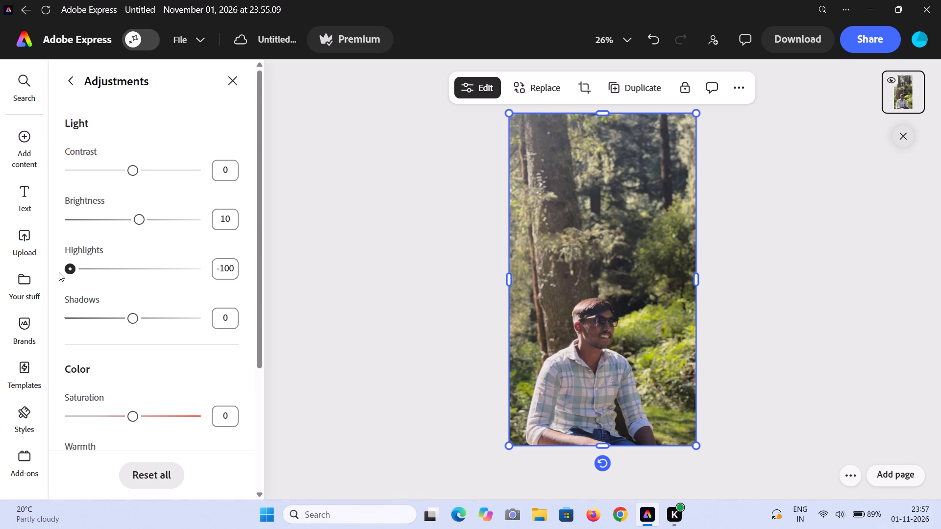
drag(59, 272, 242, 289)
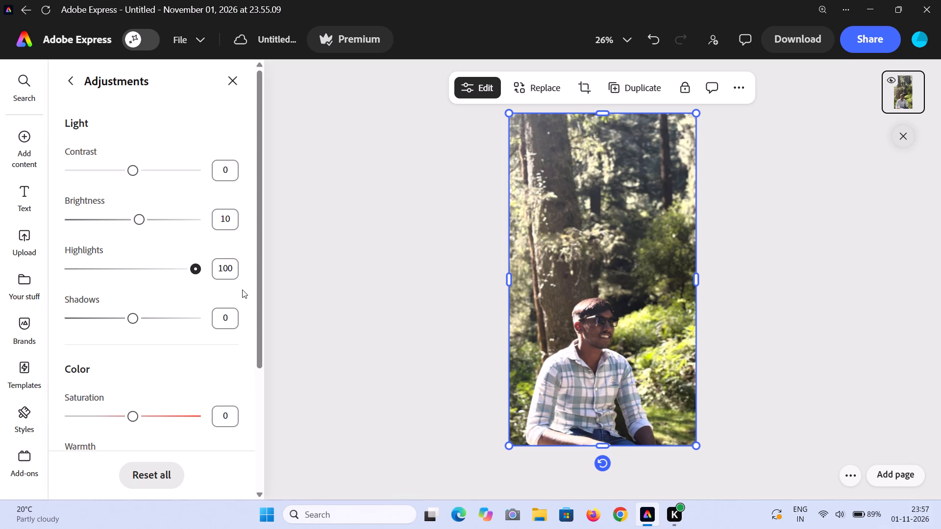
drag(242, 289, 0, 274)
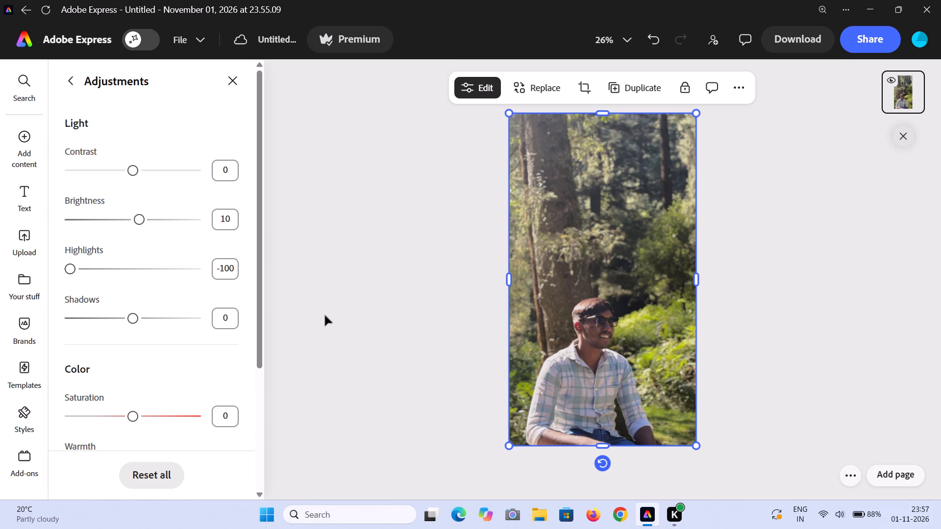
Set the portrait's Saturation to 40 after comparing muted and stronger colour levels.
scroll(175, 335, down, 4)
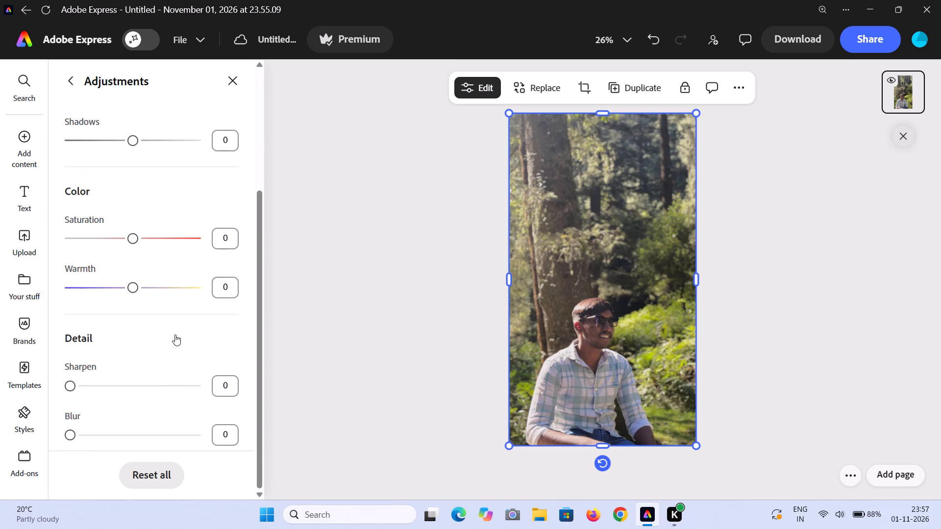
scroll(175, 335, down, 2)
drag(134, 237, 178, 240)
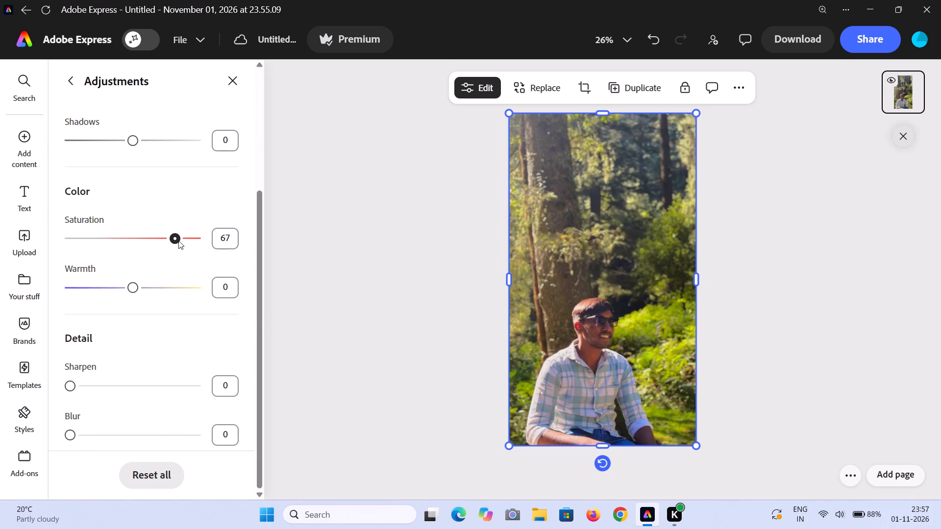
drag(178, 240, 179, 240)
drag(179, 240, 237, 251)
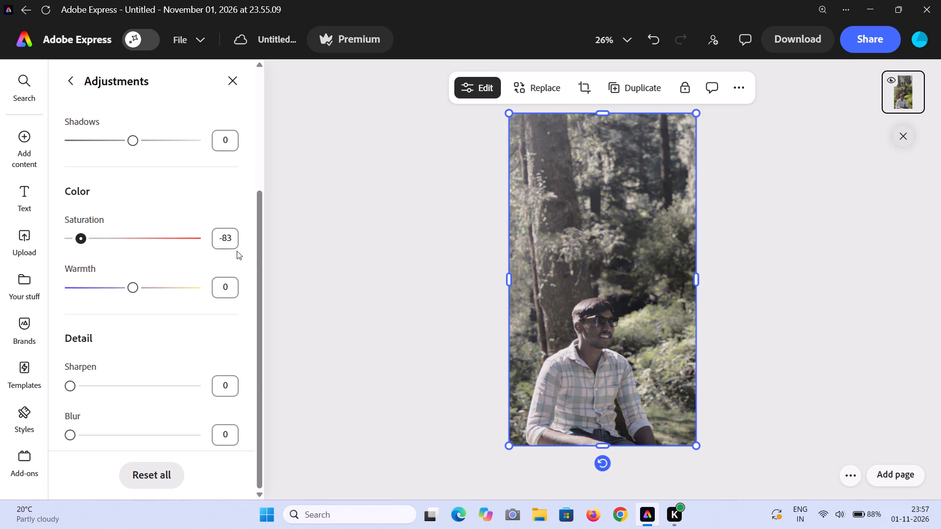
drag(237, 251, 132, 229)
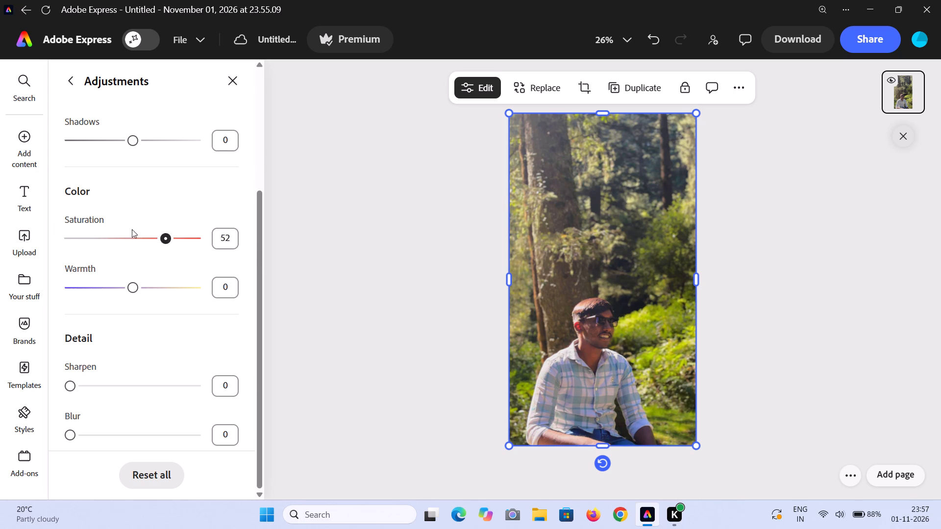
drag(132, 229, 137, 231)
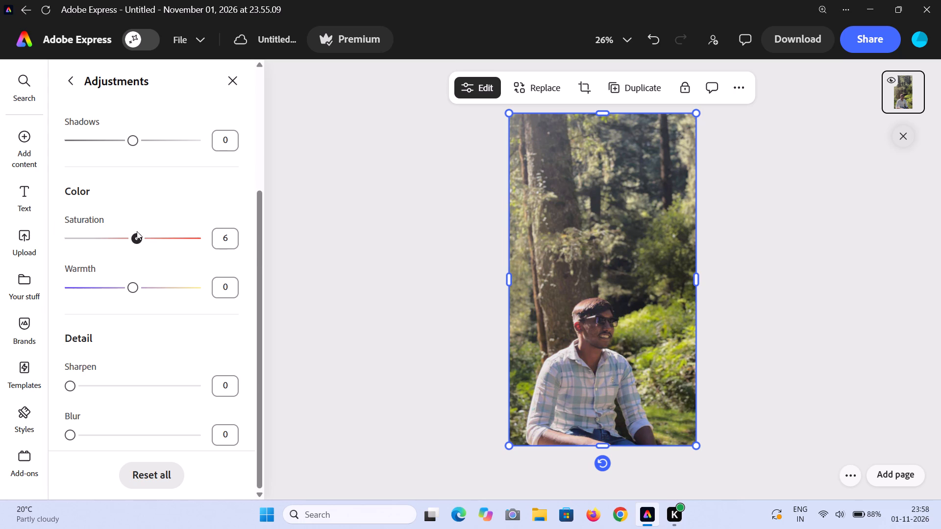
drag(137, 231, 147, 232)
drag(147, 232, 162, 230)
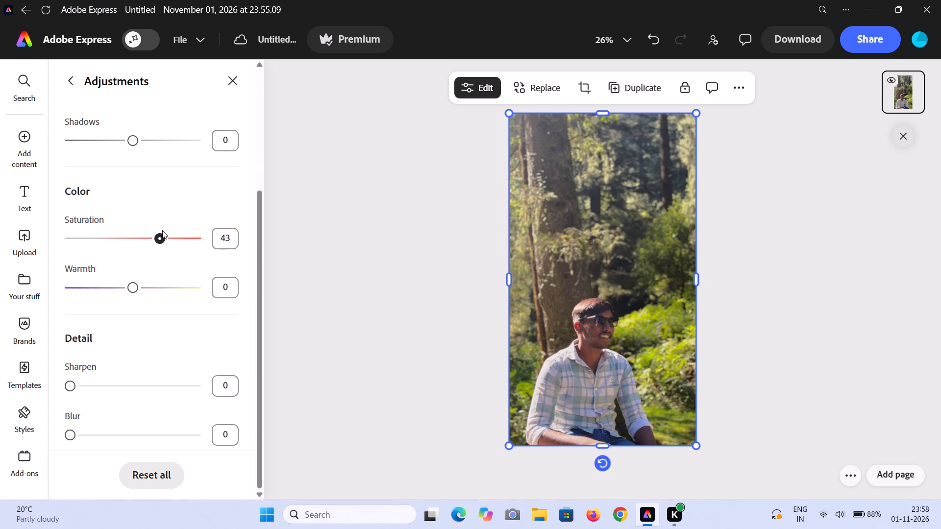
drag(162, 230, 160, 232)
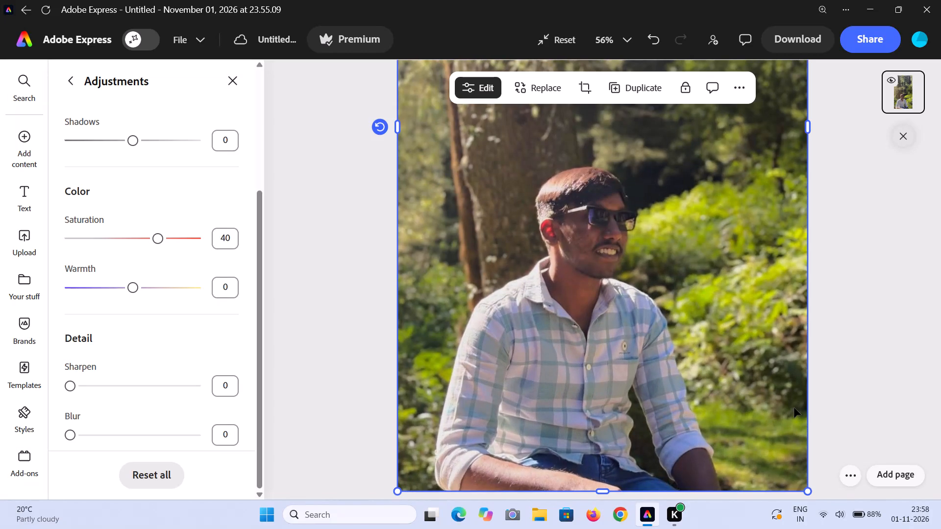
click(159, 237)
Set the portrait's Warmth to -1.
click(137, 288)
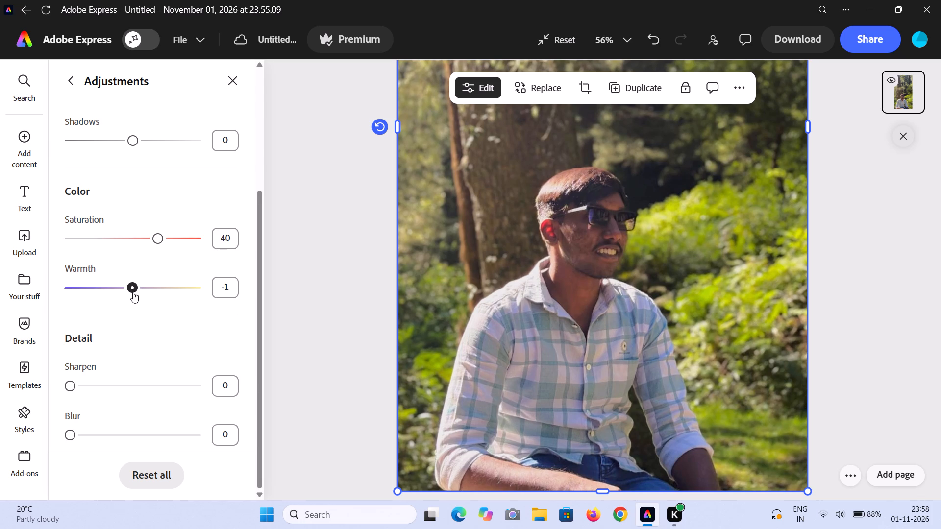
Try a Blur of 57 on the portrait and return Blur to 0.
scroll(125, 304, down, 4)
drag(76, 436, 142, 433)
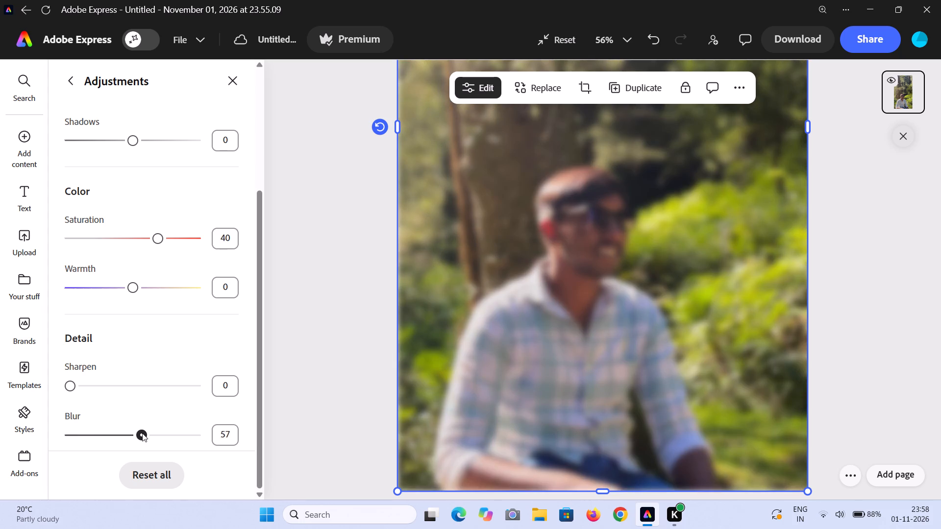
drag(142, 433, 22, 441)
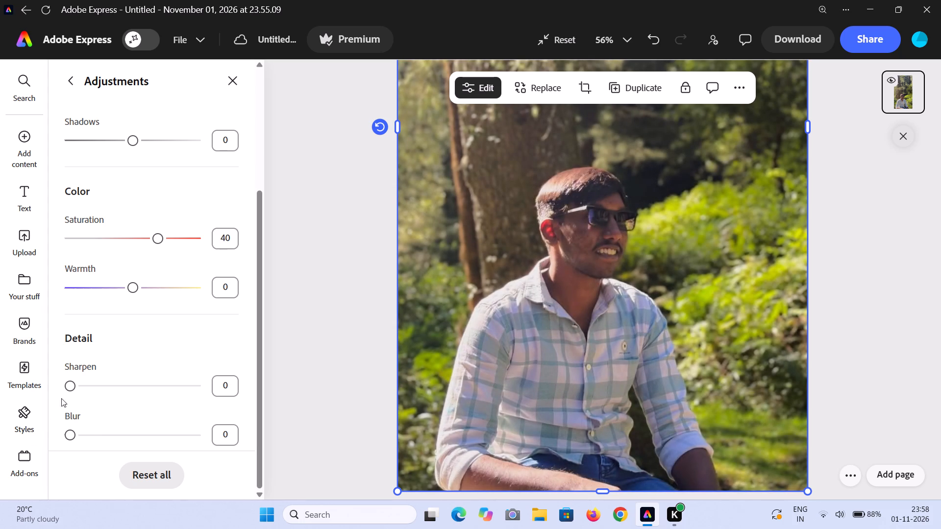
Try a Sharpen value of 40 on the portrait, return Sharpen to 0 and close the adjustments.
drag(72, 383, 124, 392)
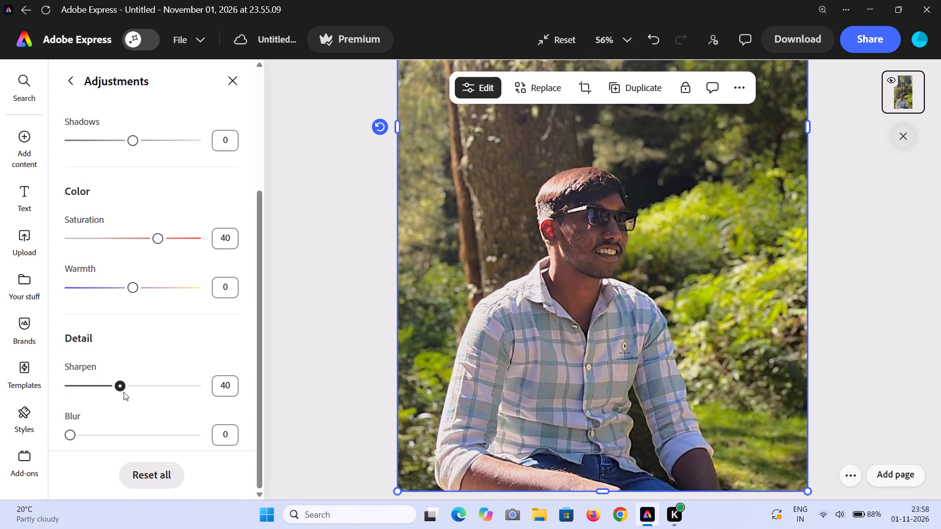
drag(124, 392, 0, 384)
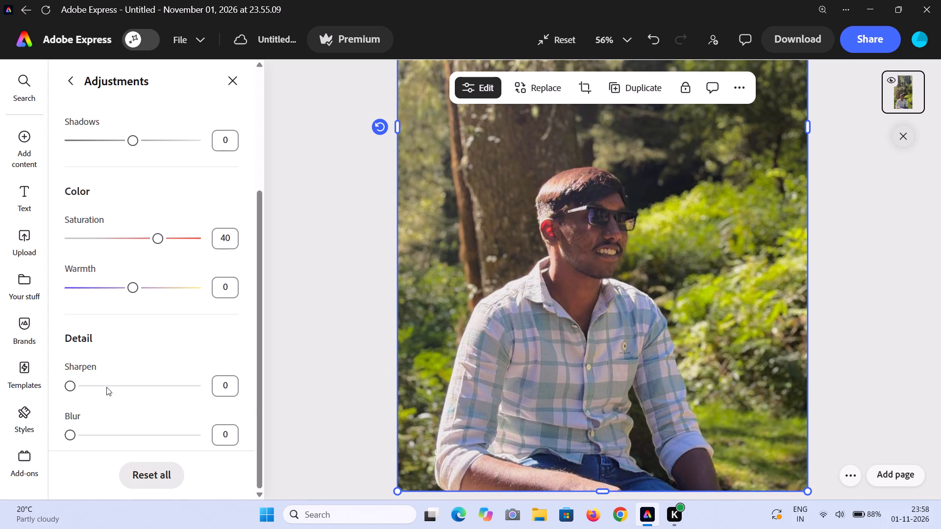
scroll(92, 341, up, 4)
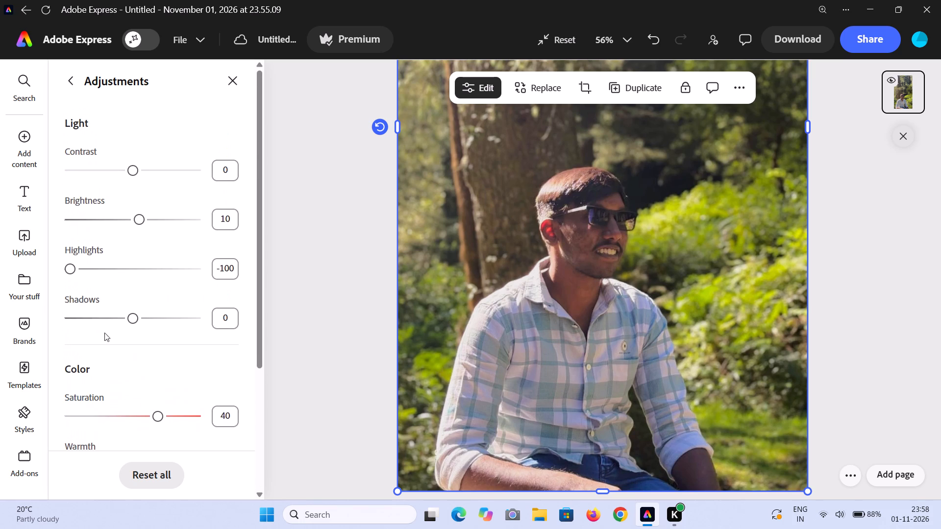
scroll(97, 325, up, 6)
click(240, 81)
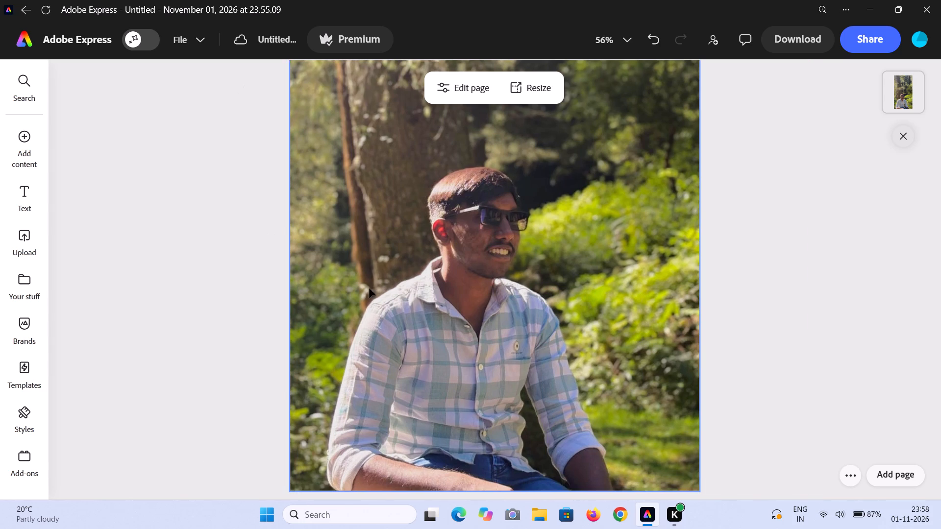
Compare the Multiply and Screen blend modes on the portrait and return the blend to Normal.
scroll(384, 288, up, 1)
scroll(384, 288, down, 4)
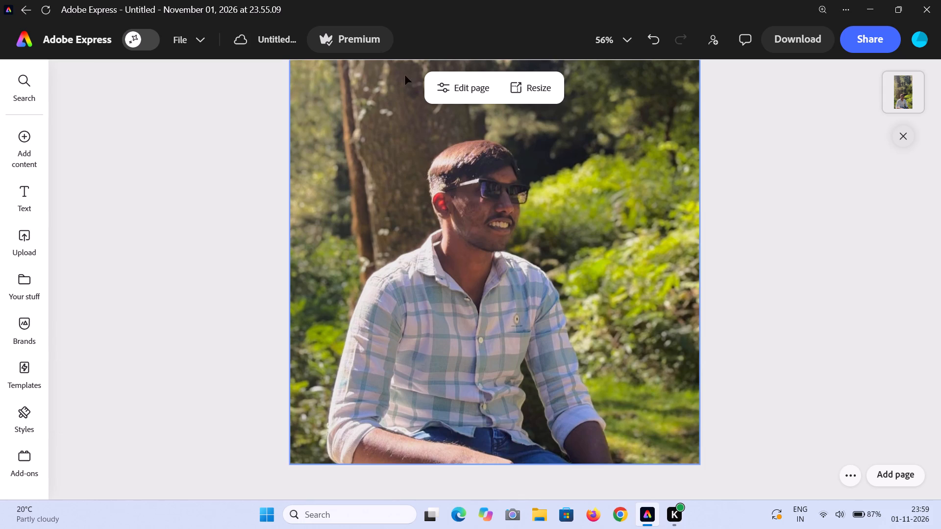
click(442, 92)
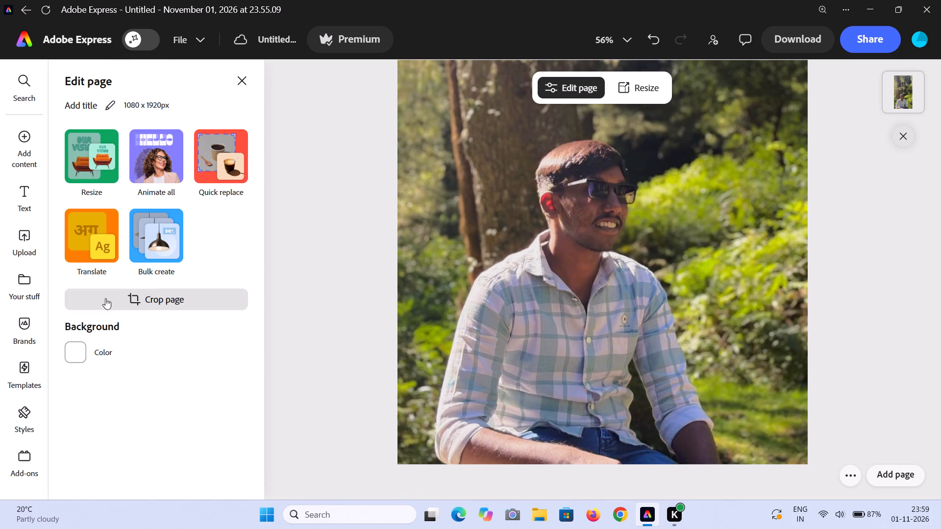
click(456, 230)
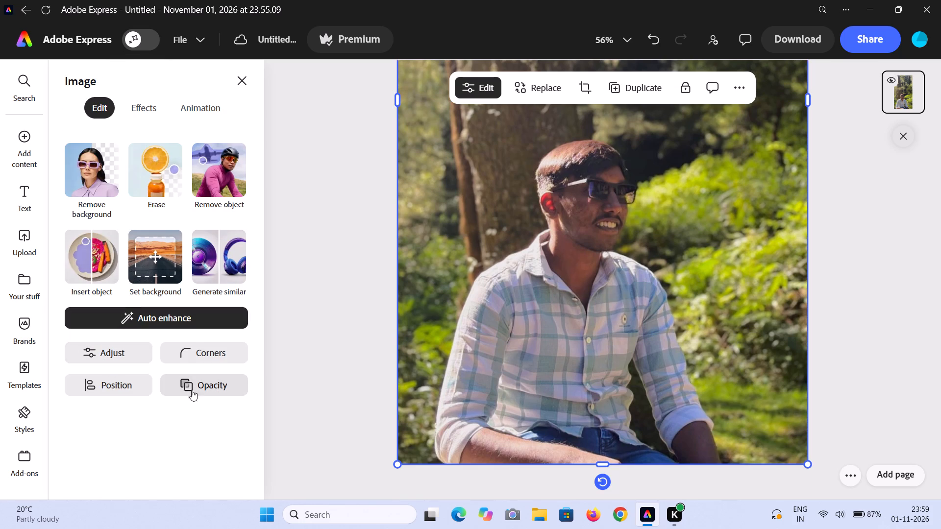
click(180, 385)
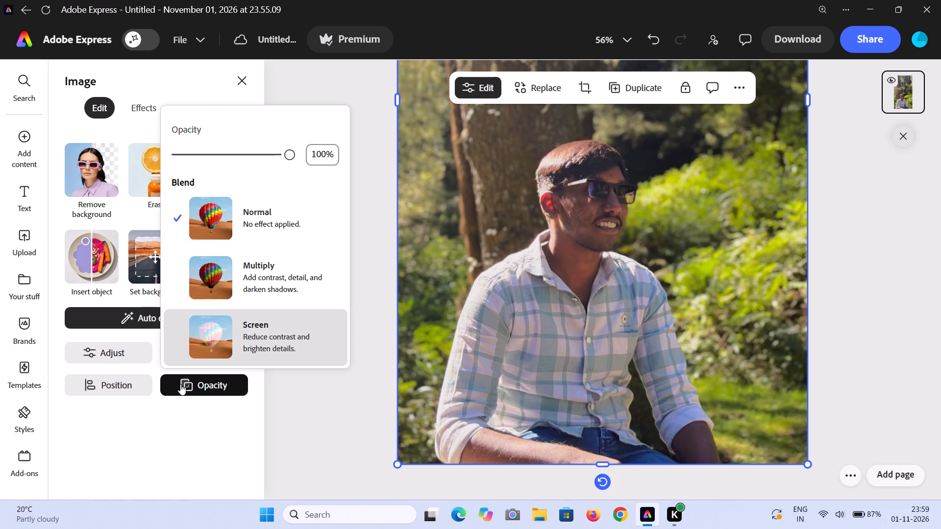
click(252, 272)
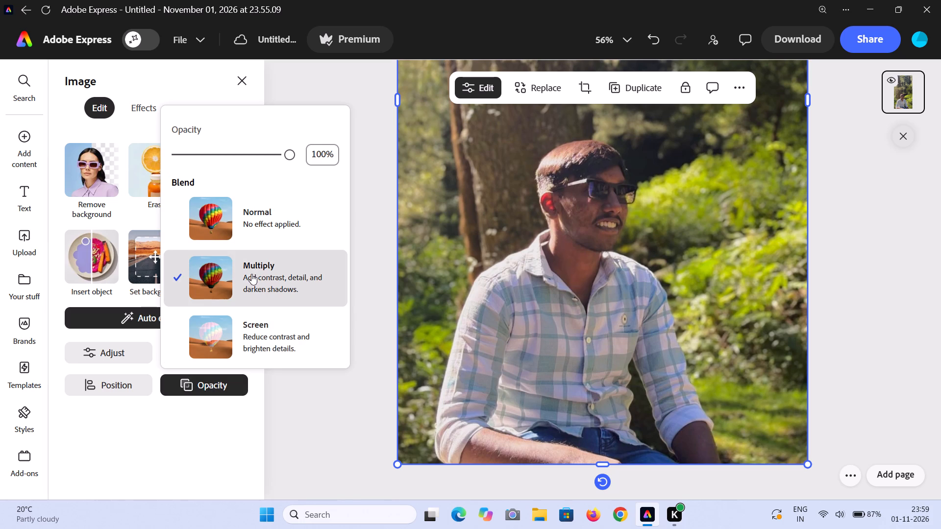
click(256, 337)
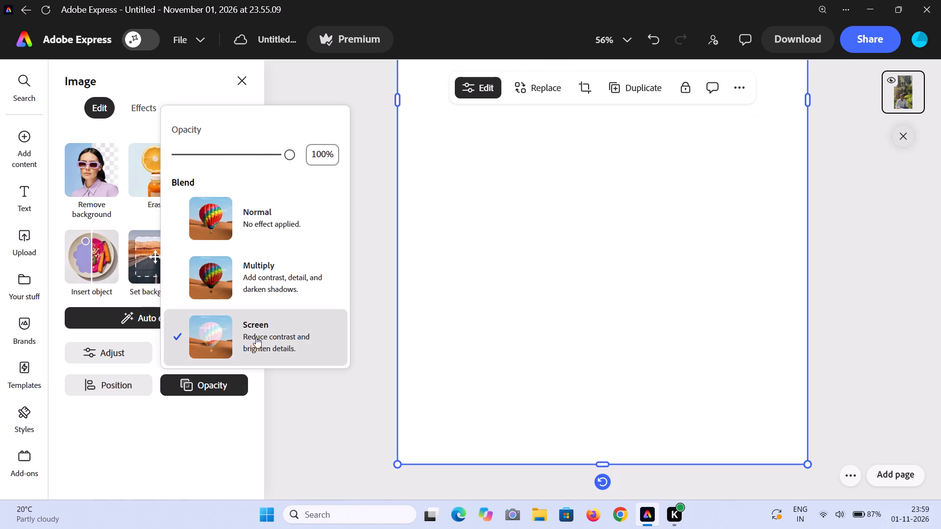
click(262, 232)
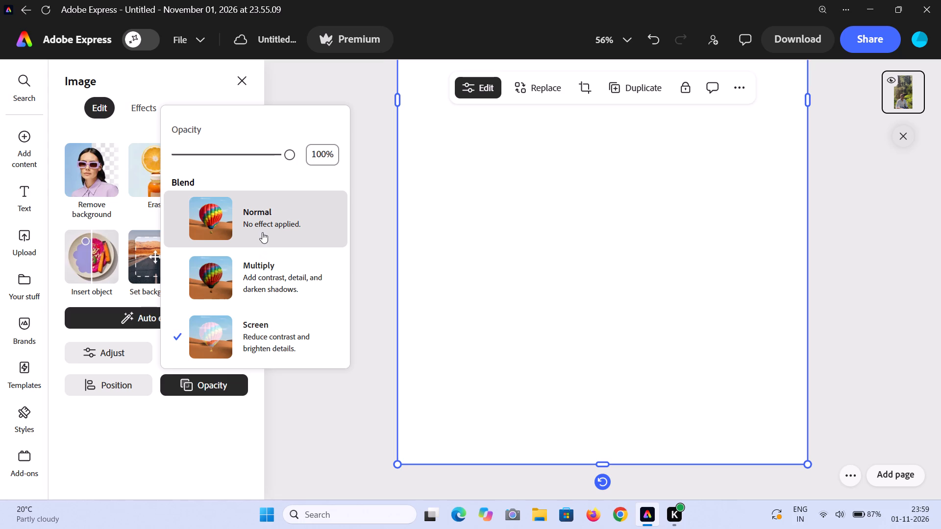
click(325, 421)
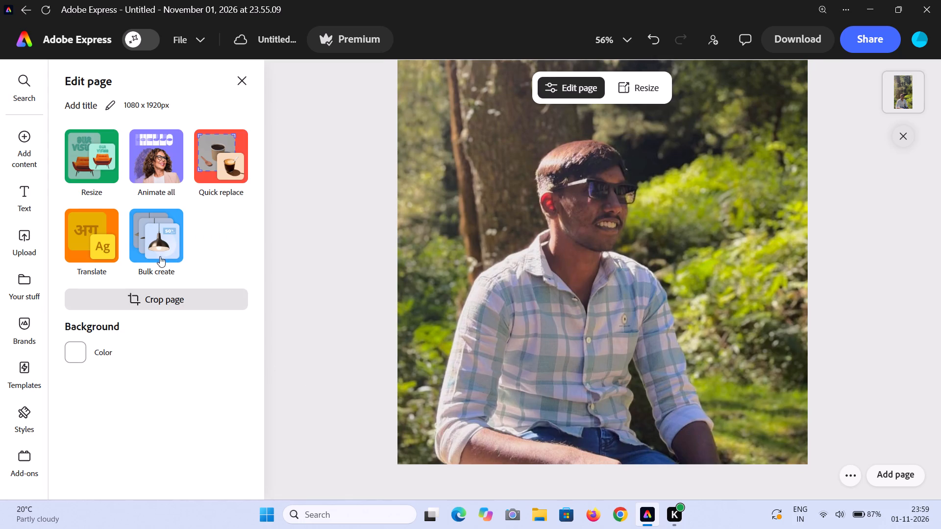
Examine the effects available for the portrait, including the full collection of Photoshop filters.
click(436, 204)
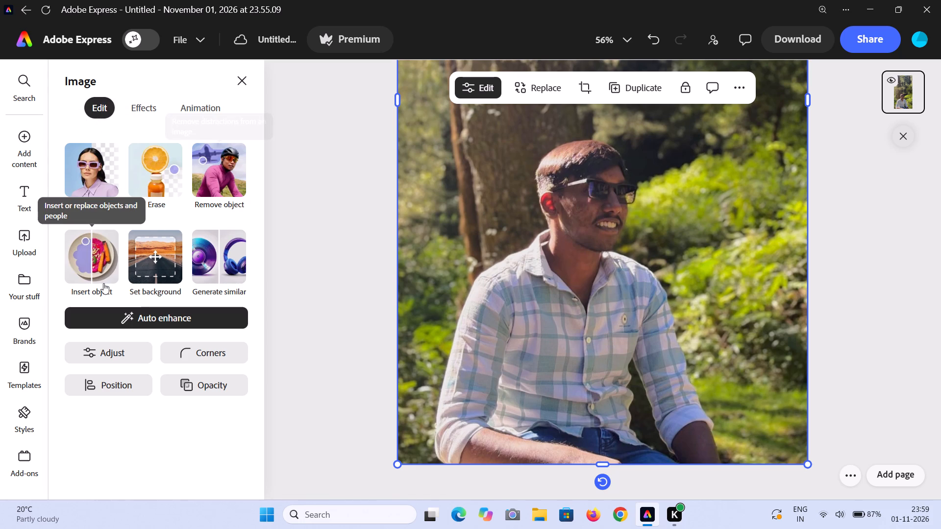
click(212, 111)
click(147, 104)
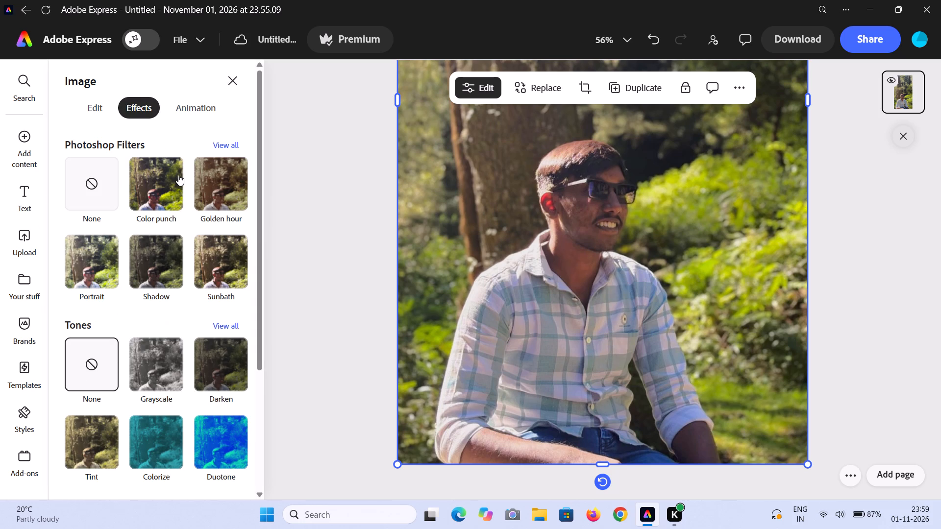
scroll(194, 332, down, 9)
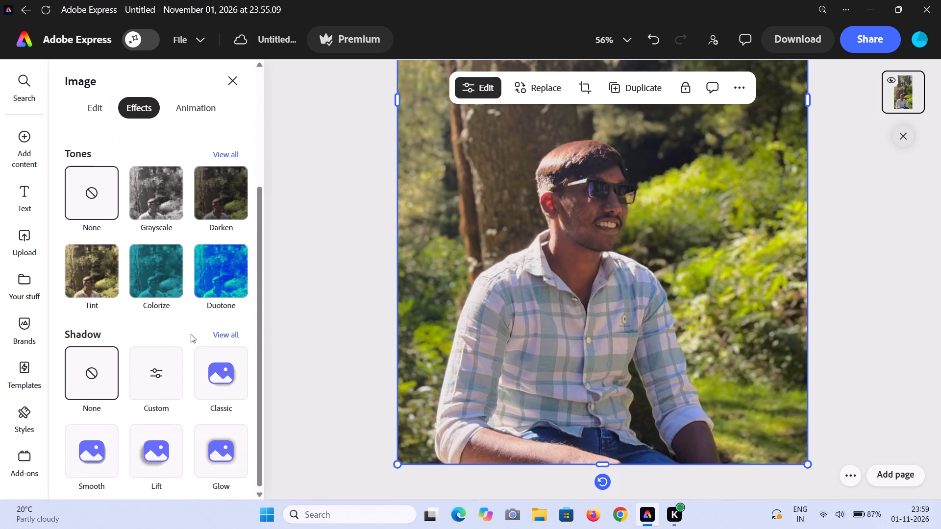
scroll(191, 334, up, 9)
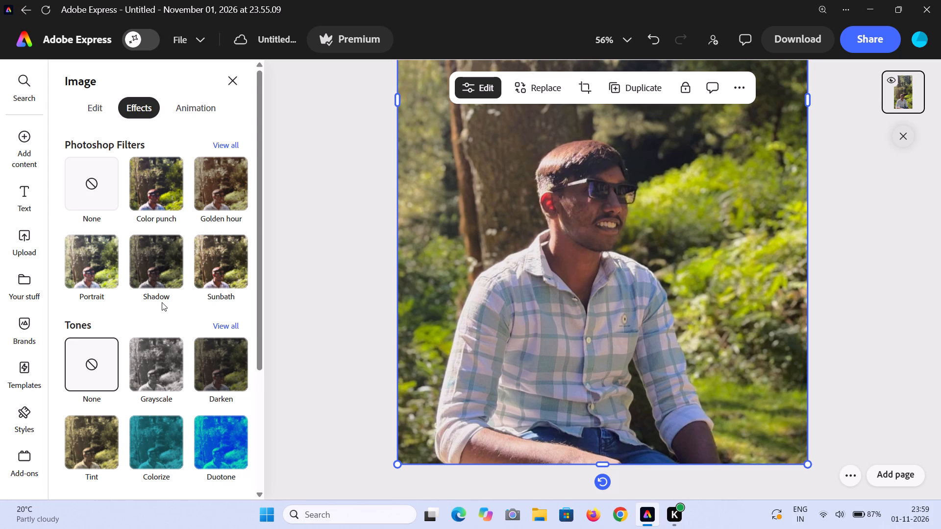
click(233, 144)
scroll(186, 321, down, 5)
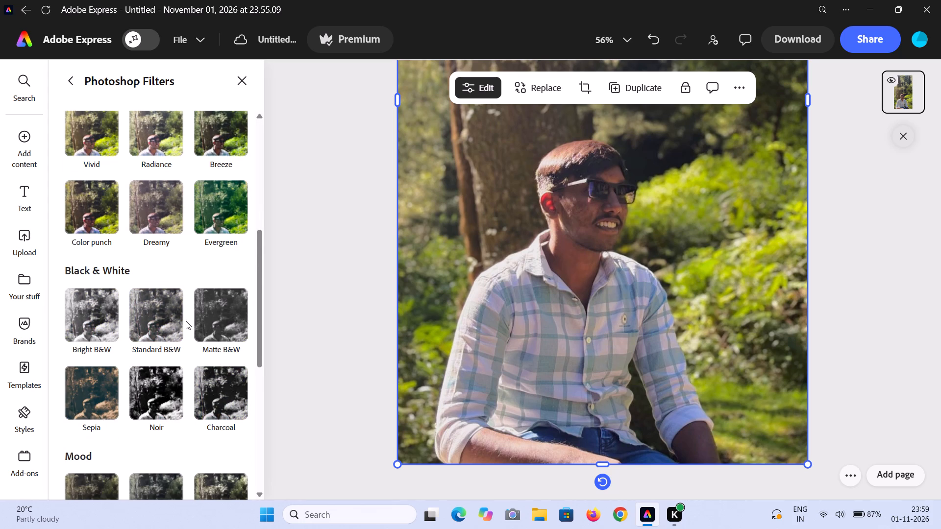
scroll(186, 321, down, 12)
scroll(181, 321, up, 19)
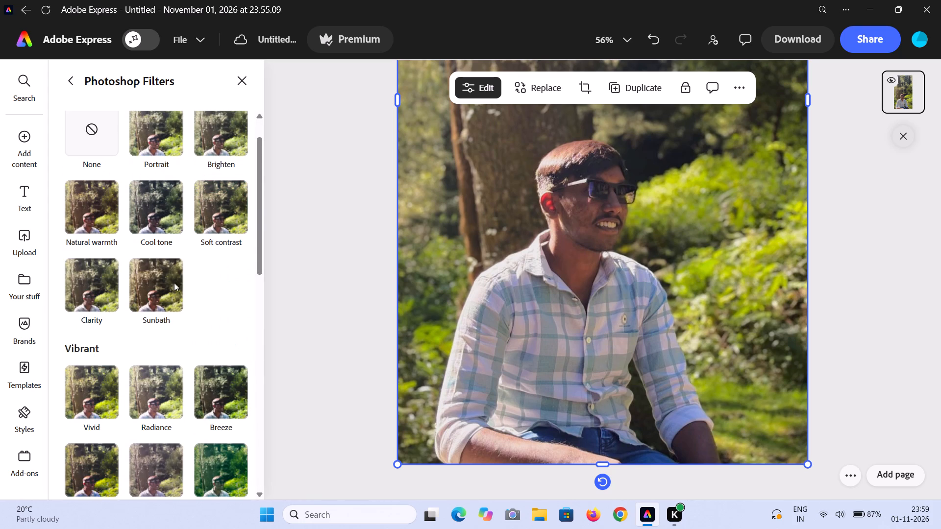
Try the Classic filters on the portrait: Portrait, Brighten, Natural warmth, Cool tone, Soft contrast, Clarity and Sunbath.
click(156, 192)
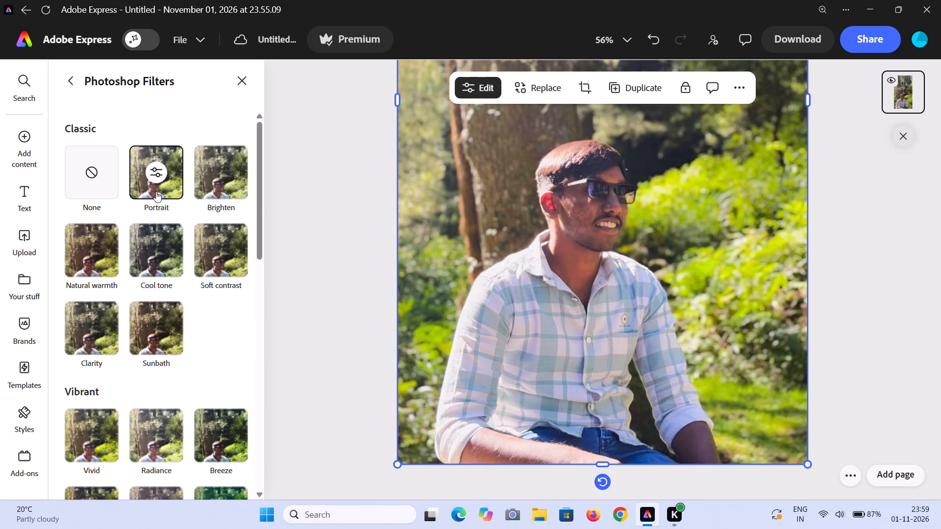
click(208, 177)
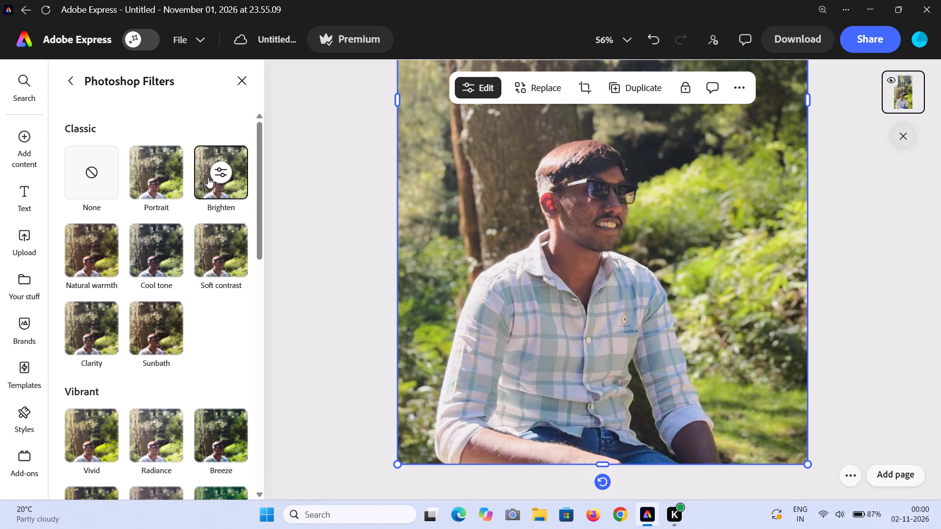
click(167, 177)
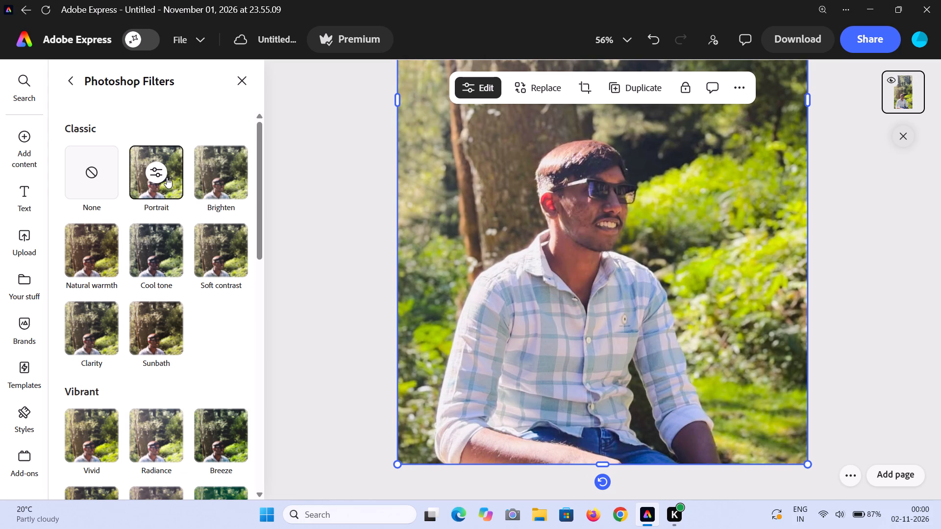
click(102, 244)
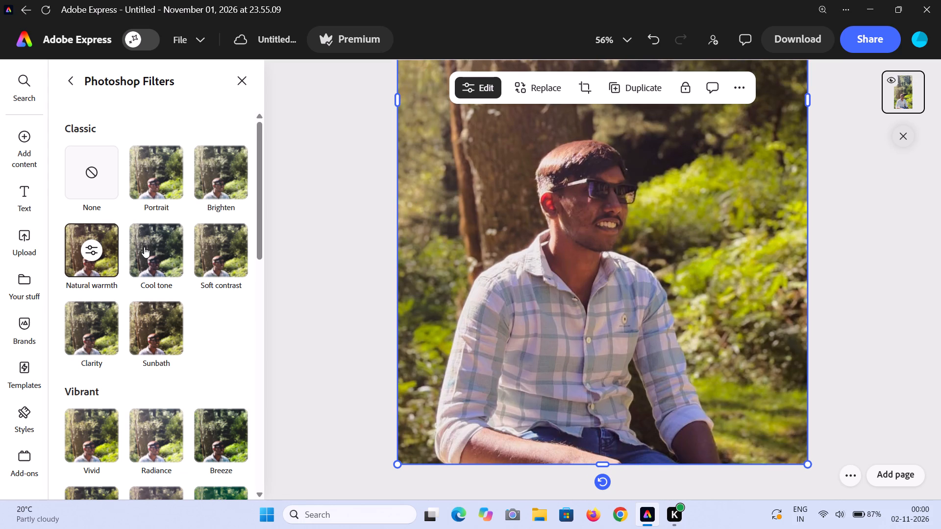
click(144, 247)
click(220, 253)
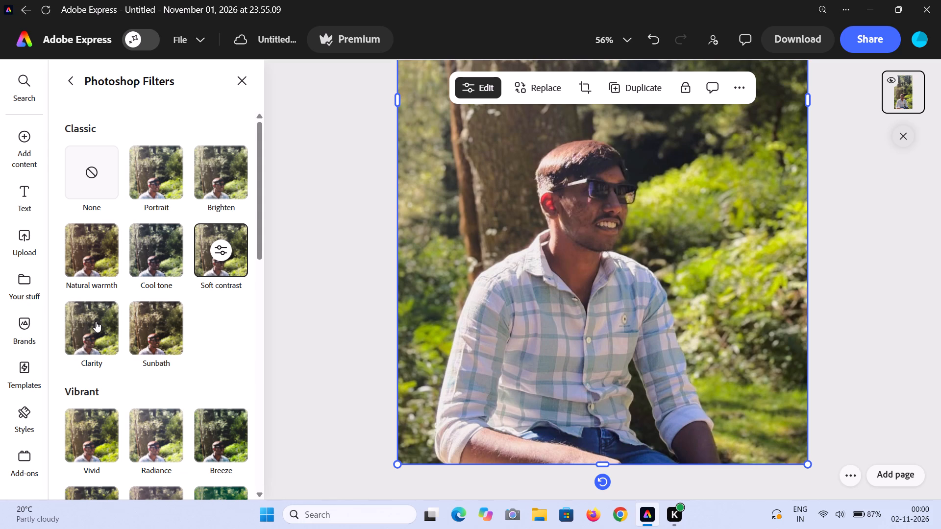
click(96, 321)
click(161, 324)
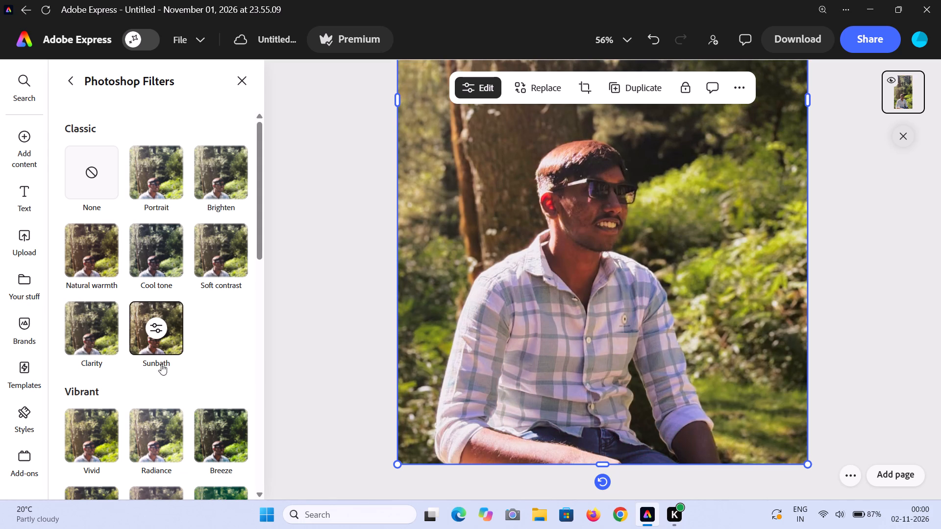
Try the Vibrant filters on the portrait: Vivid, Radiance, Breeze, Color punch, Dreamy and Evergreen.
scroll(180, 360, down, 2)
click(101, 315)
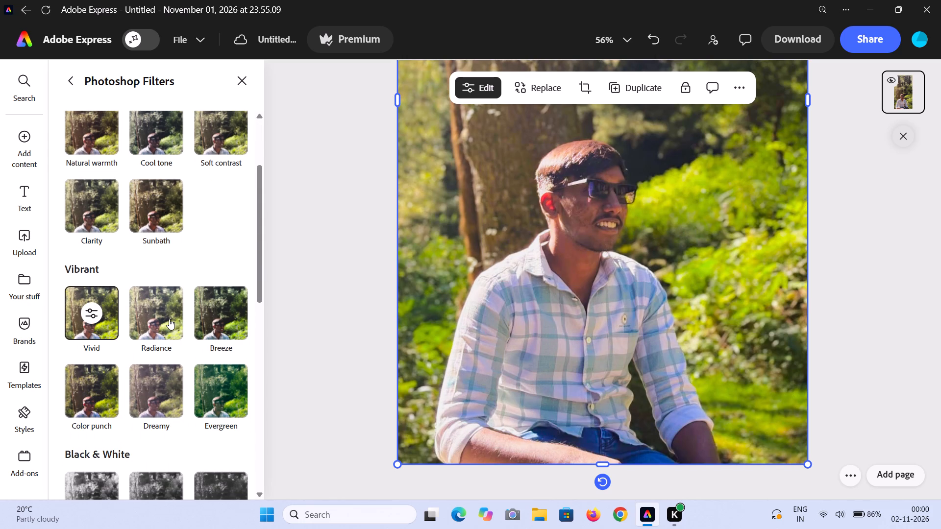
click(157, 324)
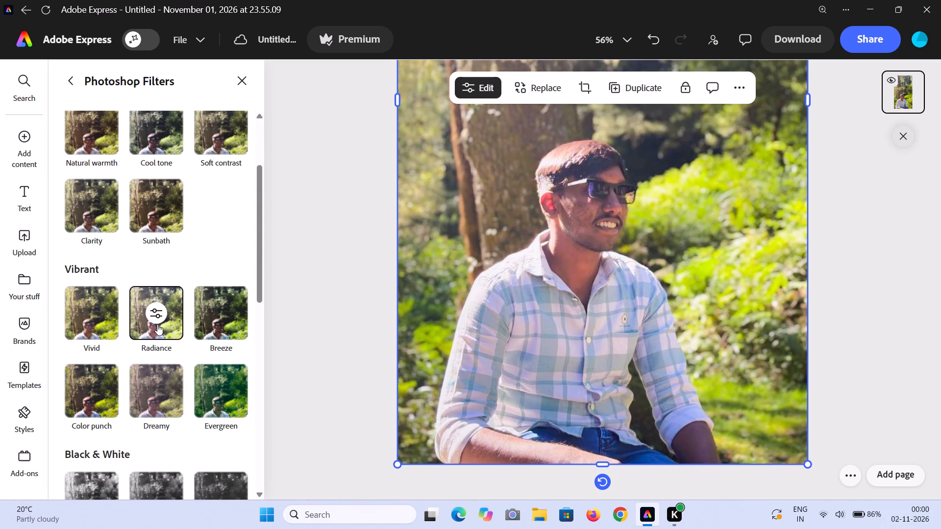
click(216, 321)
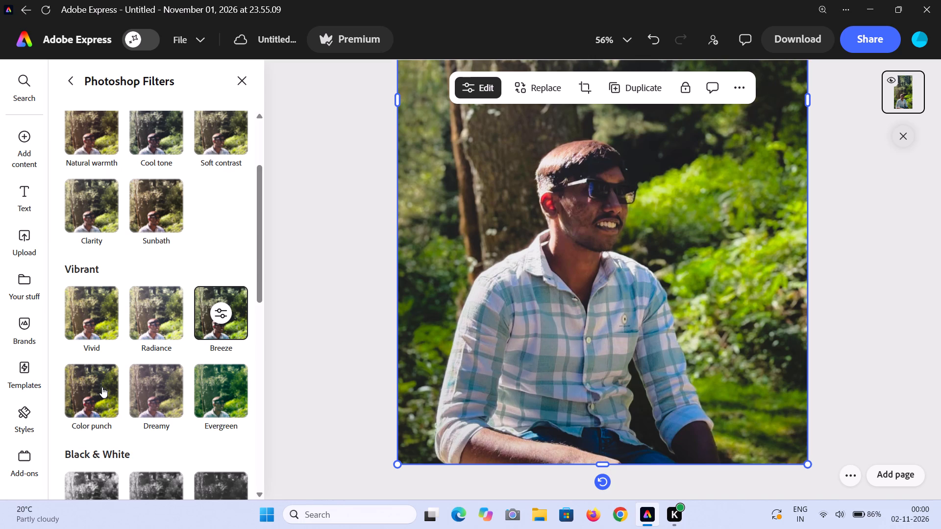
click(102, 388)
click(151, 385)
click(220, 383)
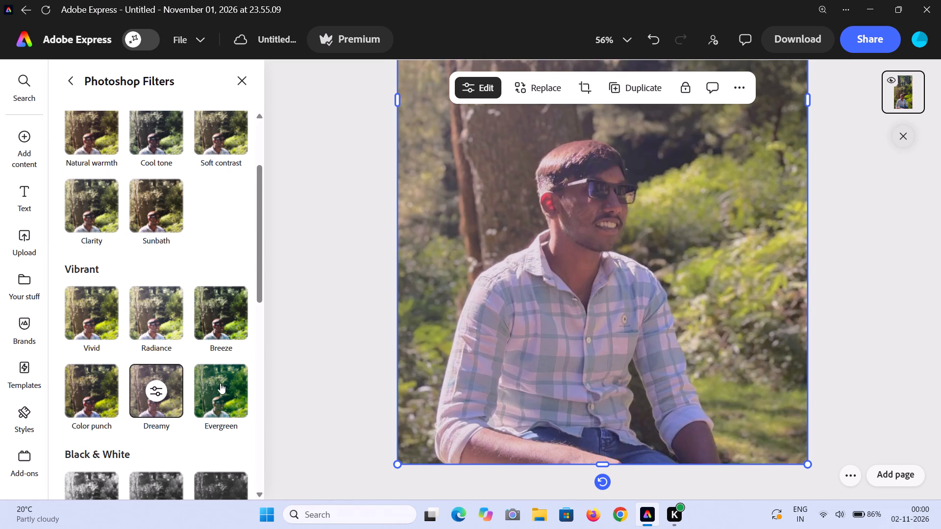
Apply the Classic Portrait filter to the photo after looking through the Black & White and Mood filters.
scroll(200, 382, down, 6)
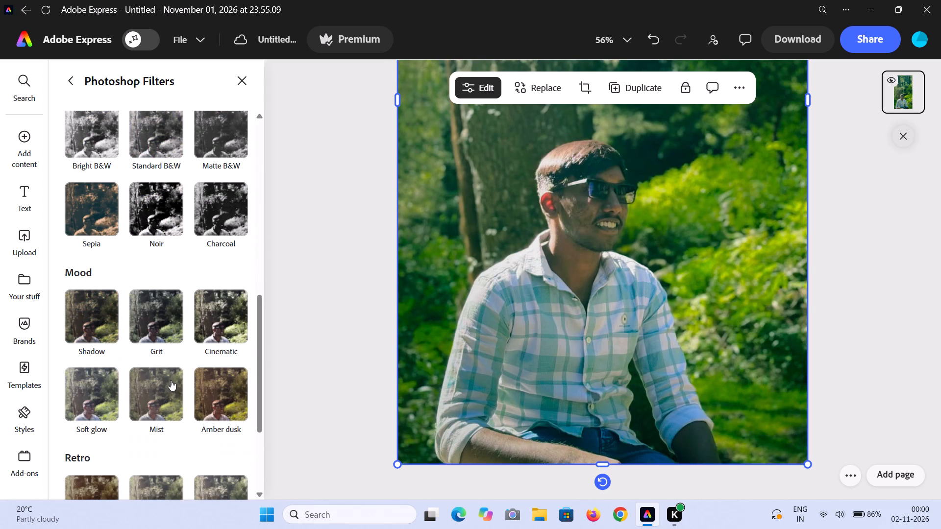
scroll(170, 376, up, 12)
click(159, 186)
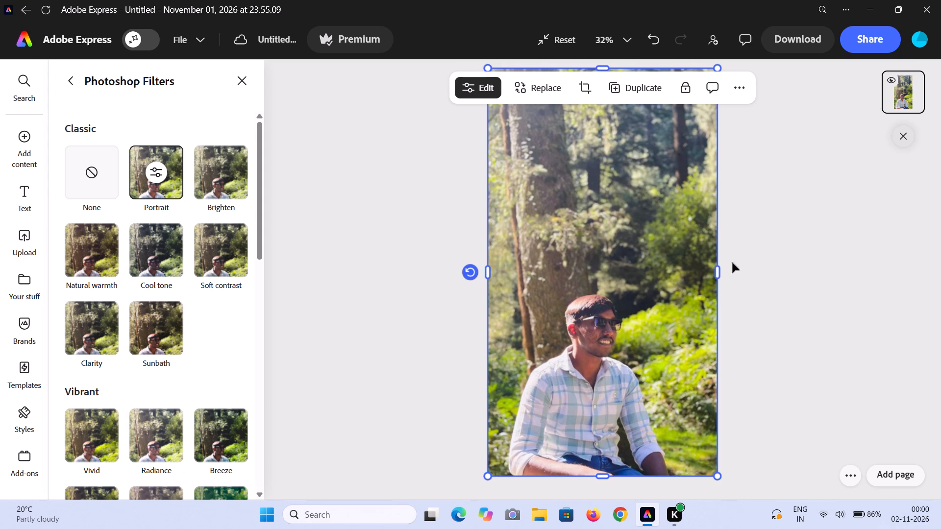
Examine the recommended styles, colour themes, font pairings, brand options, saved files, text styles and content types available for the design.
click(24, 418)
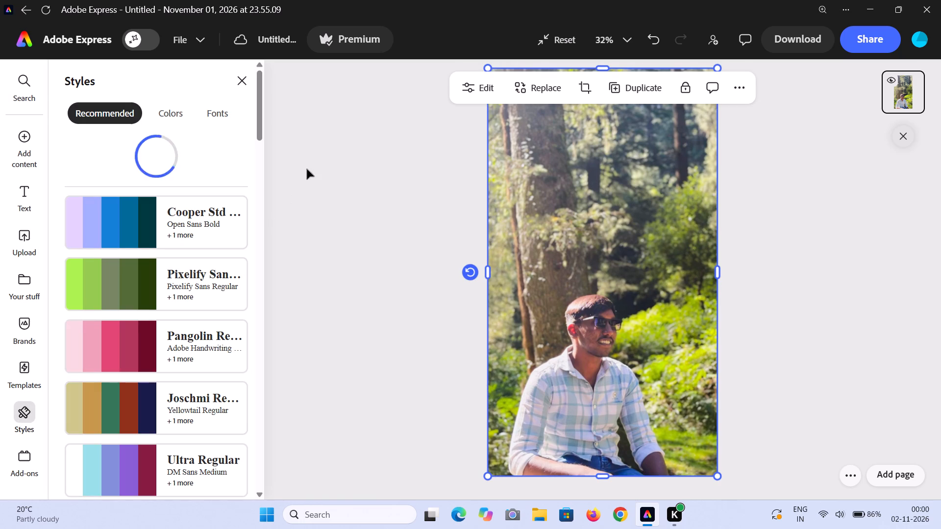
click(175, 108)
click(221, 110)
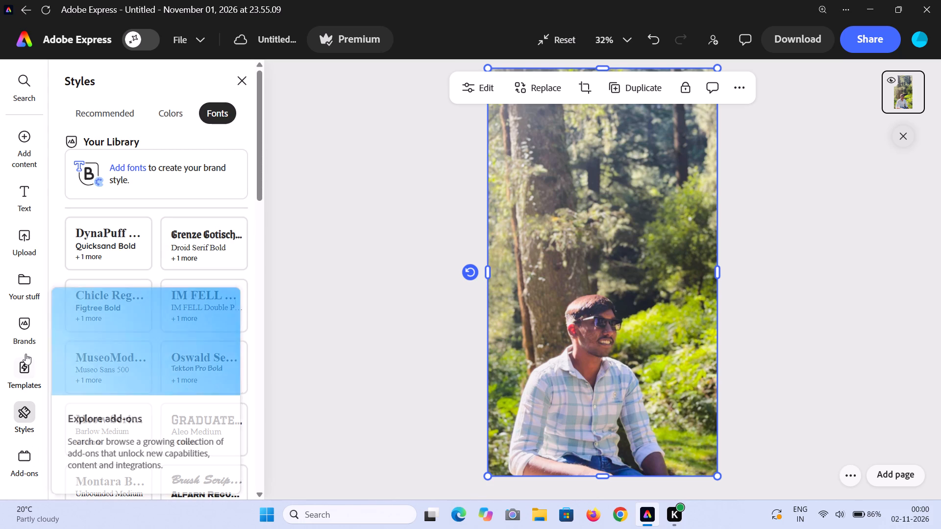
click(24, 321)
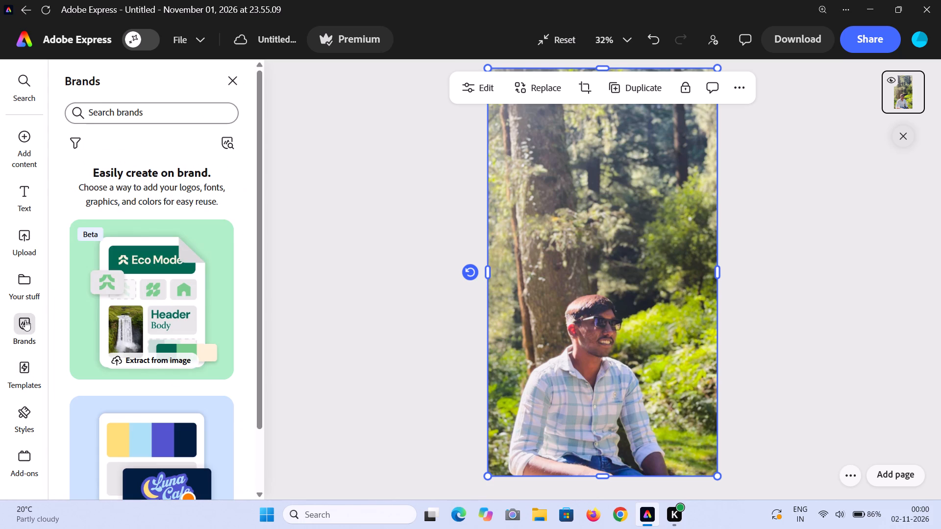
click(25, 283)
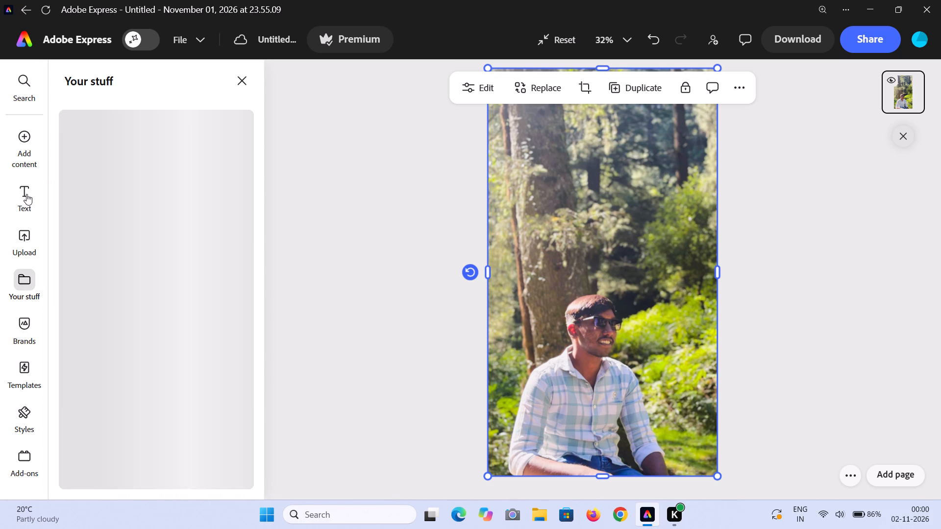
click(26, 188)
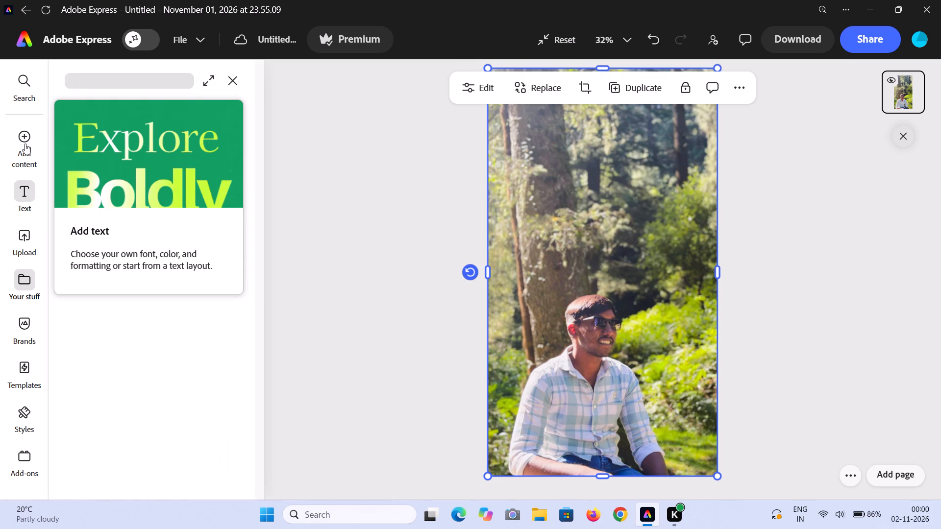
click(25, 140)
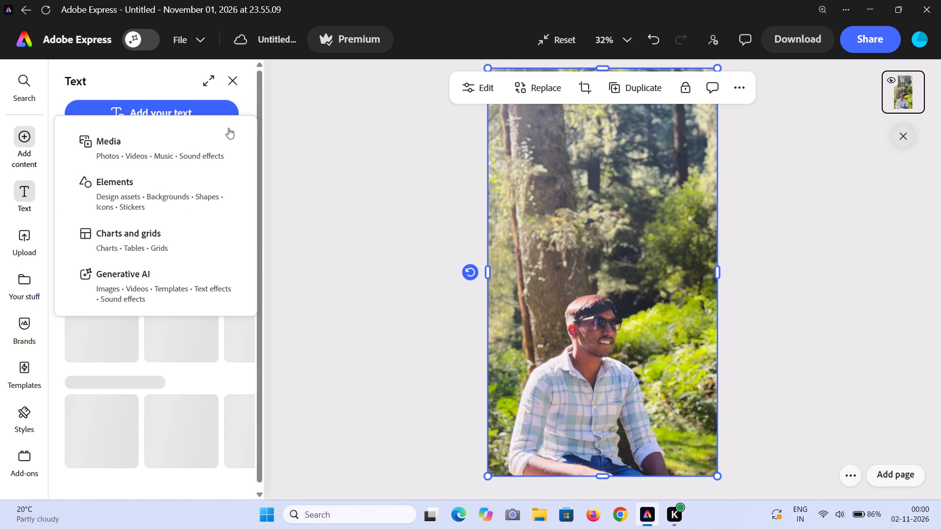
click(334, 145)
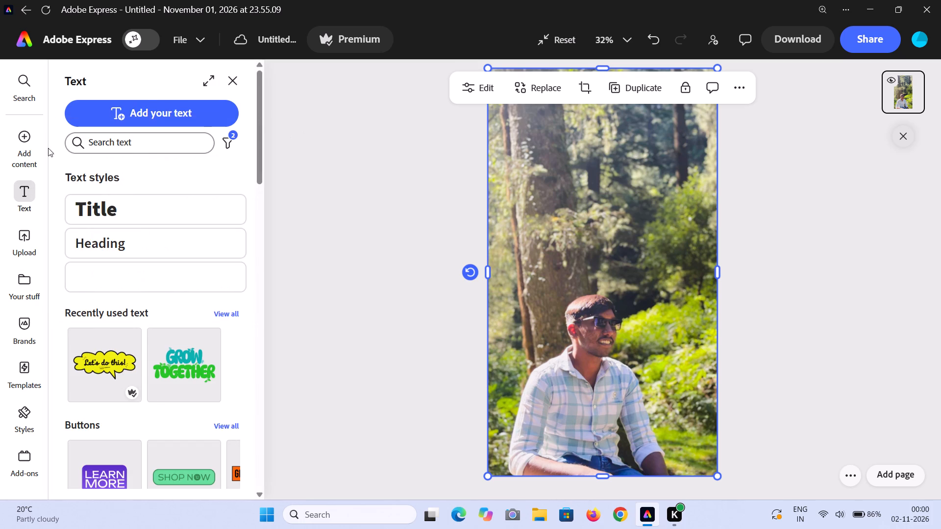
click(26, 144)
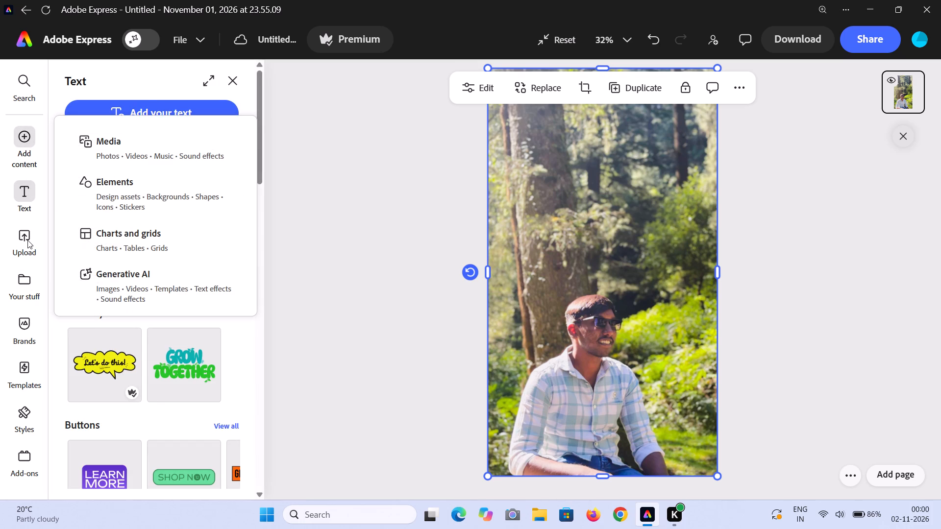
click(231, 82)
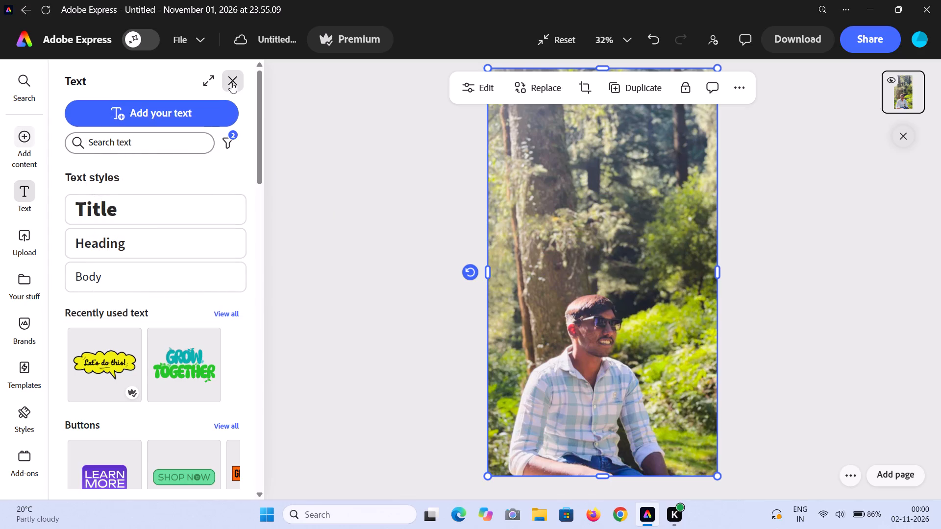
click(231, 82)
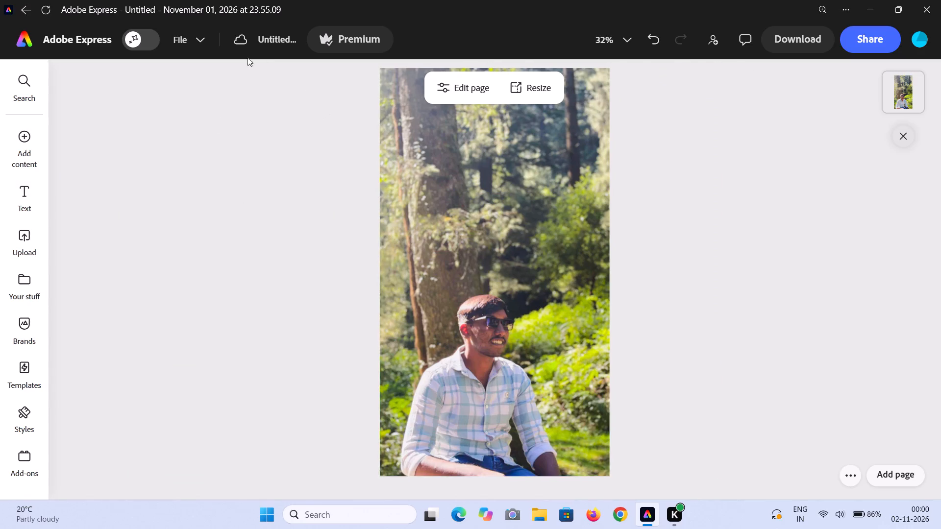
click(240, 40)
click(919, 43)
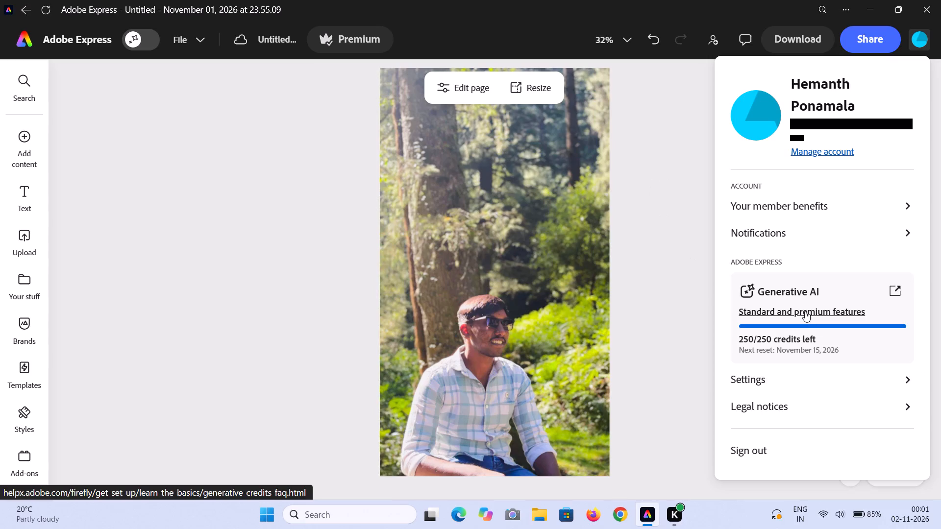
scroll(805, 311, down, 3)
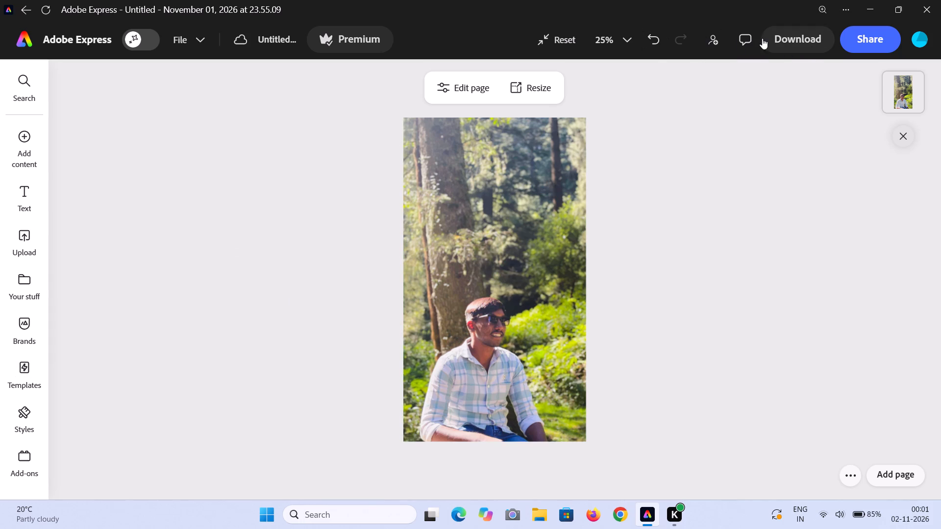
Download the finished portrait wallpaper as a PNG at size 1 (1,080 x 1,920 px).
click(798, 38)
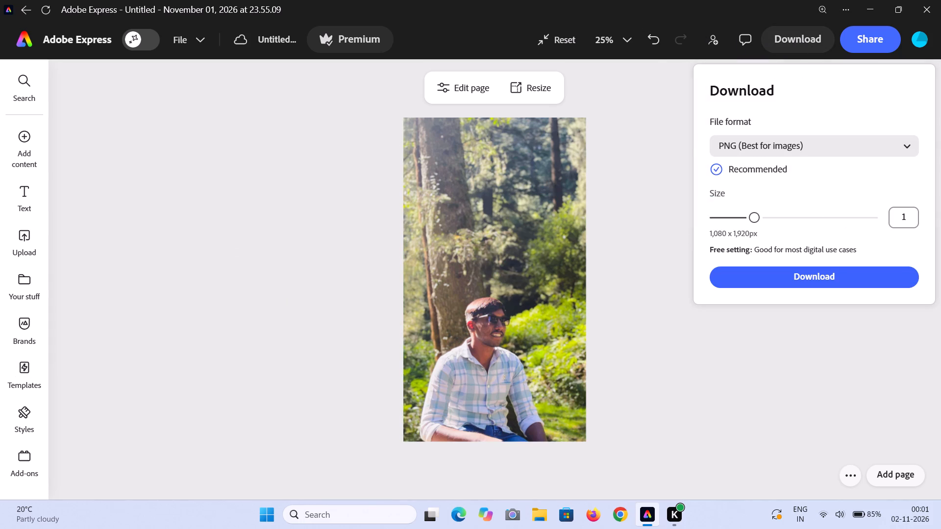
click(762, 144)
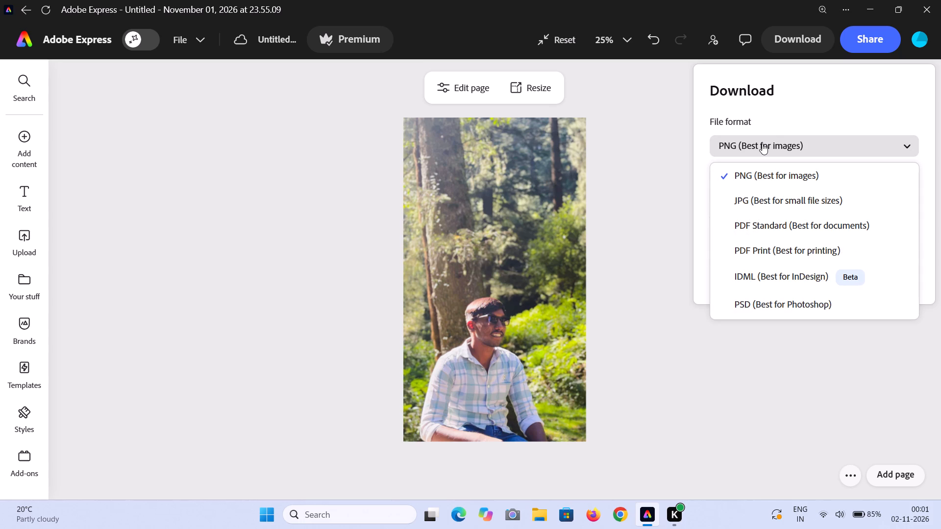
click(762, 144)
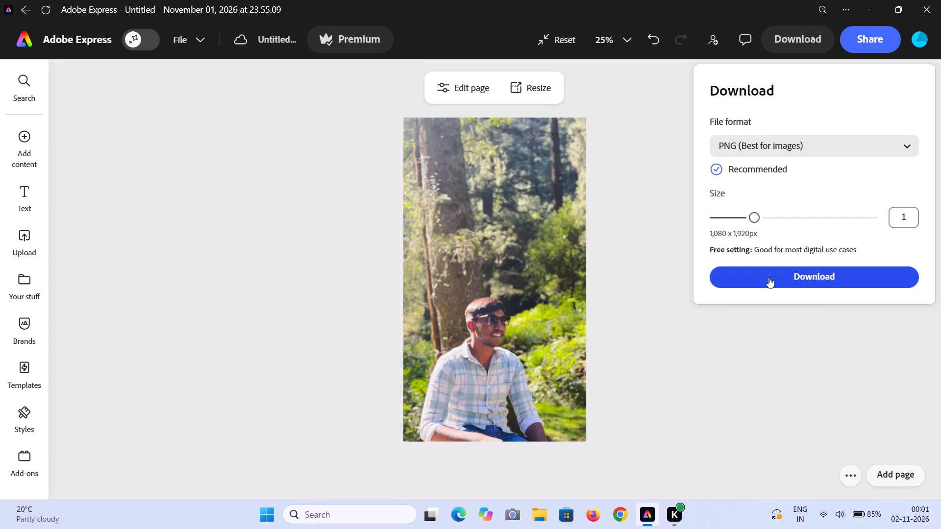
click(768, 277)
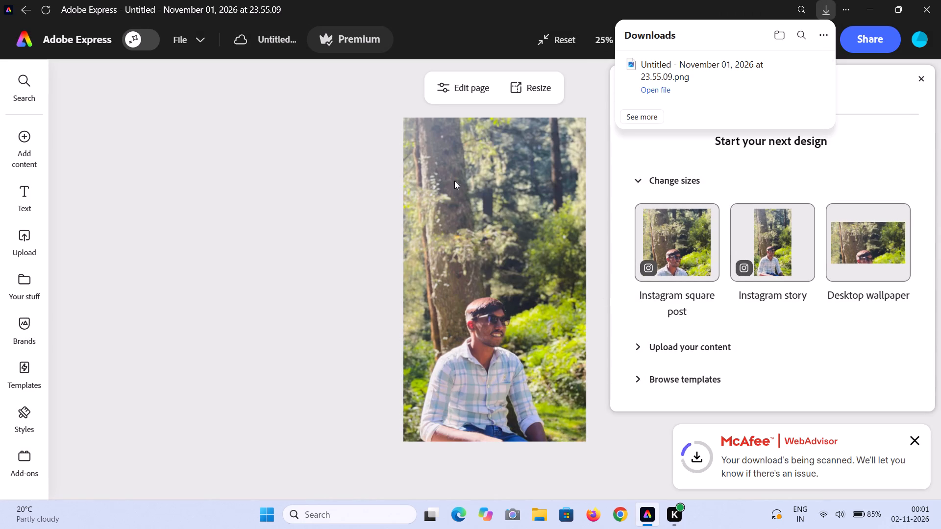
click(338, 198)
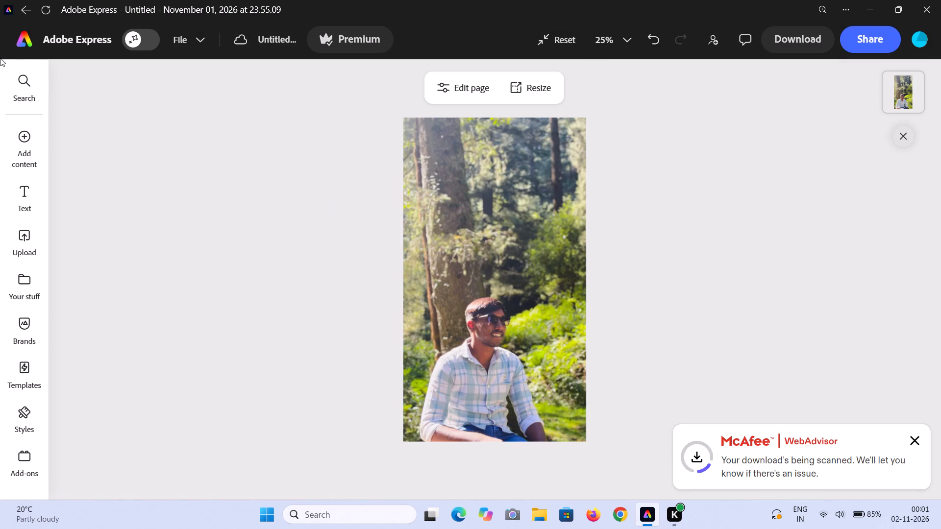
Return to the home page and look through its top picks, quick edits, templates, recent files, file formats and how-tos.
click(27, 45)
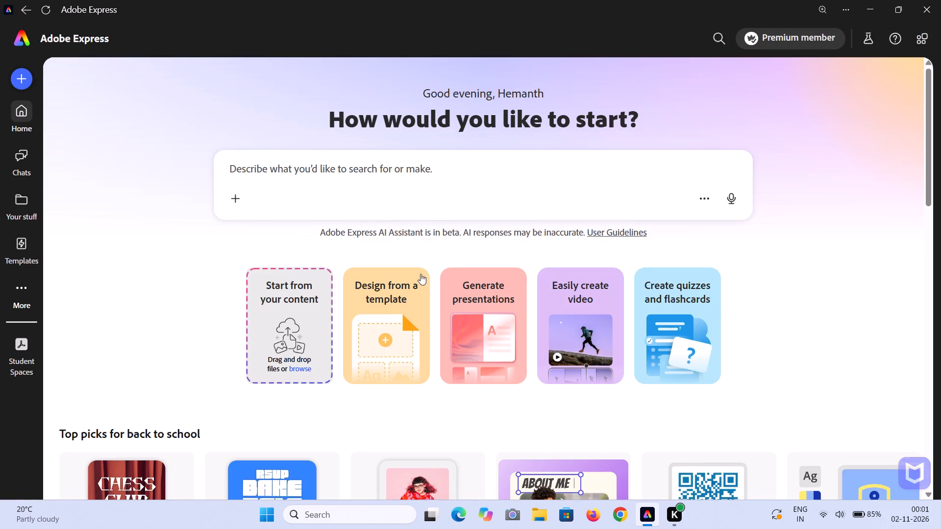
scroll(399, 205, down, 4)
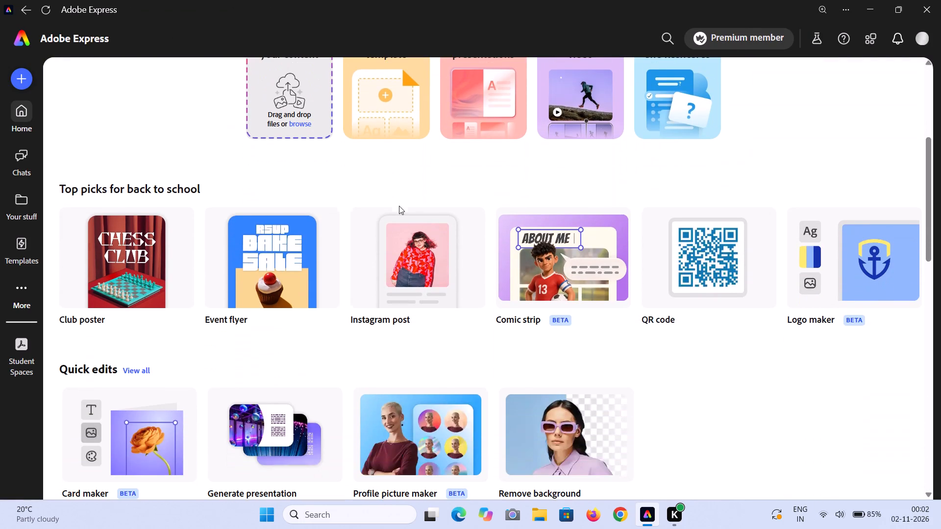
scroll(399, 206, down, 6)
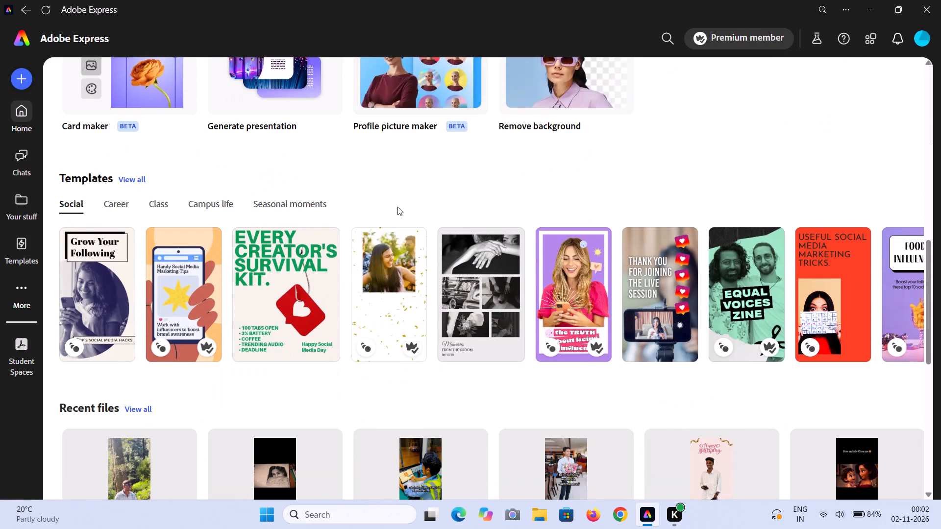
scroll(397, 207, up, 3)
scroll(397, 207, down, 5)
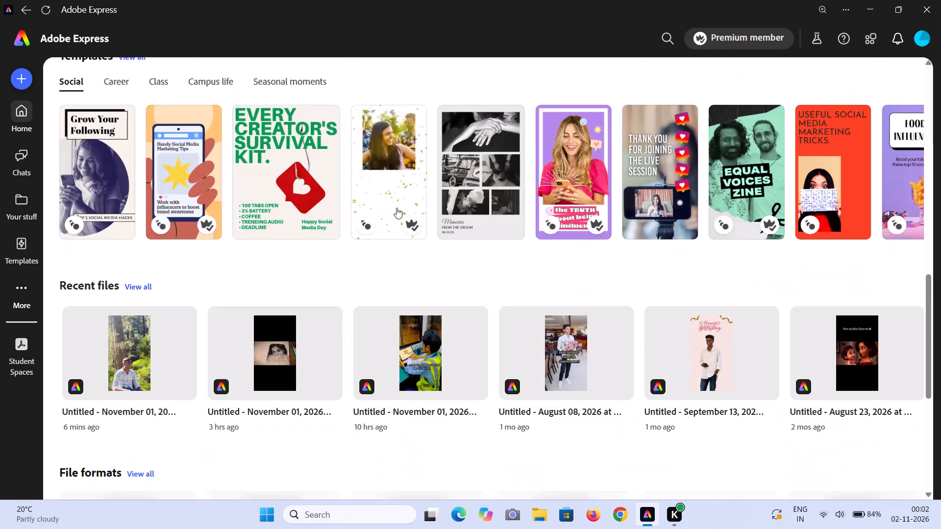
scroll(396, 208, down, 11)
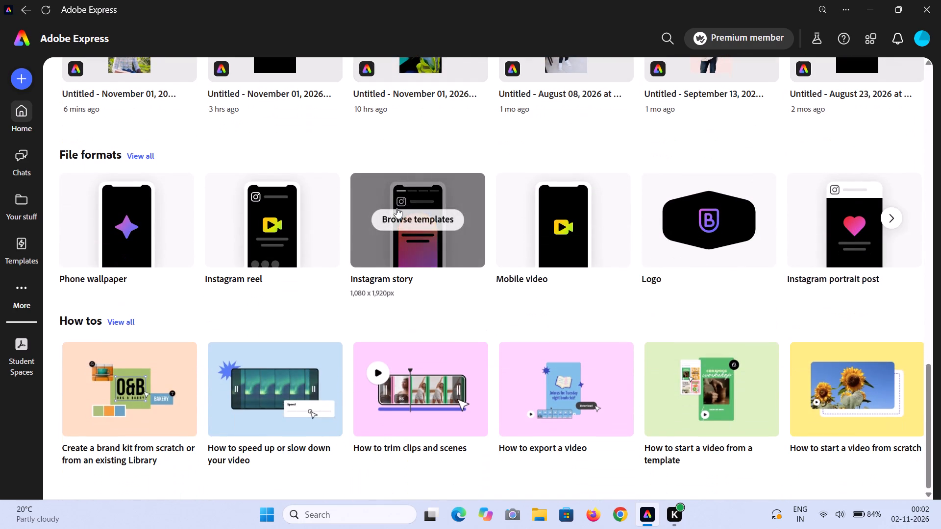
scroll(396, 208, up, 15)
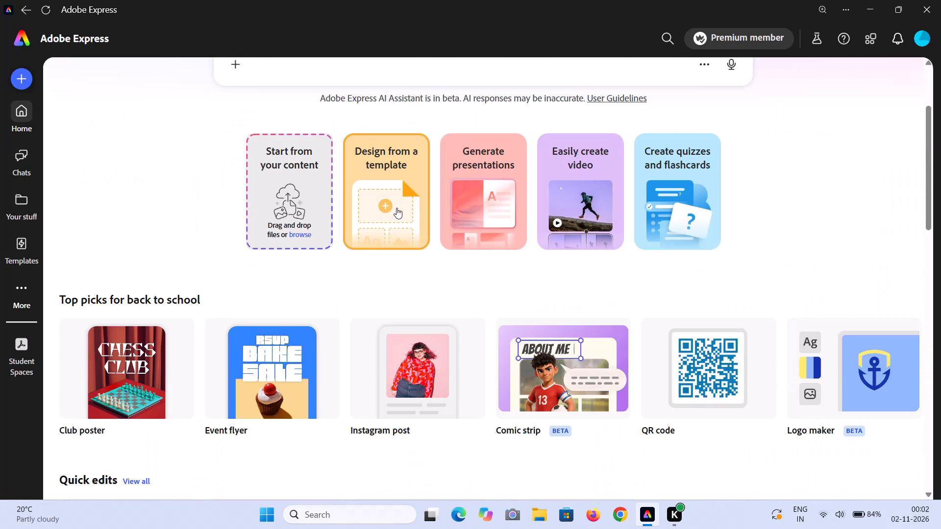
scroll(396, 195, up, 3)
scroll(390, 183, down, 3)
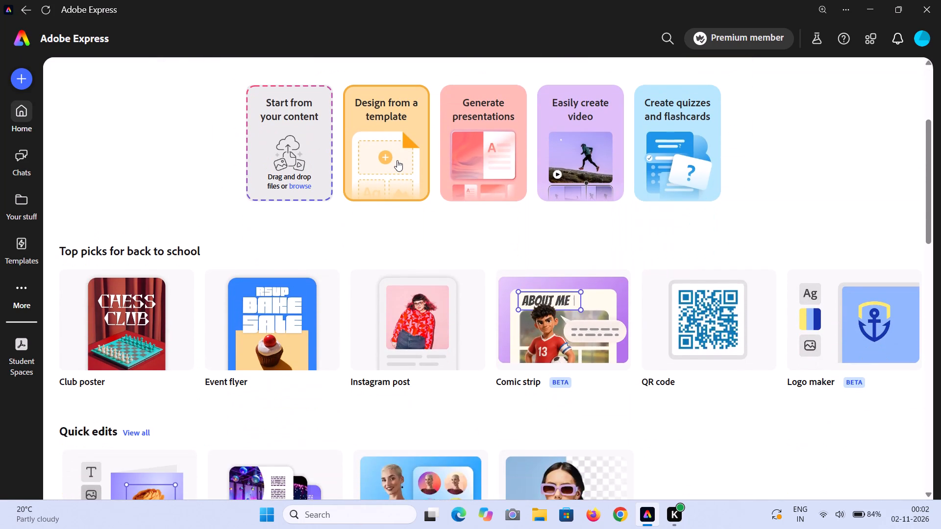
scroll(396, 161, down, 2)
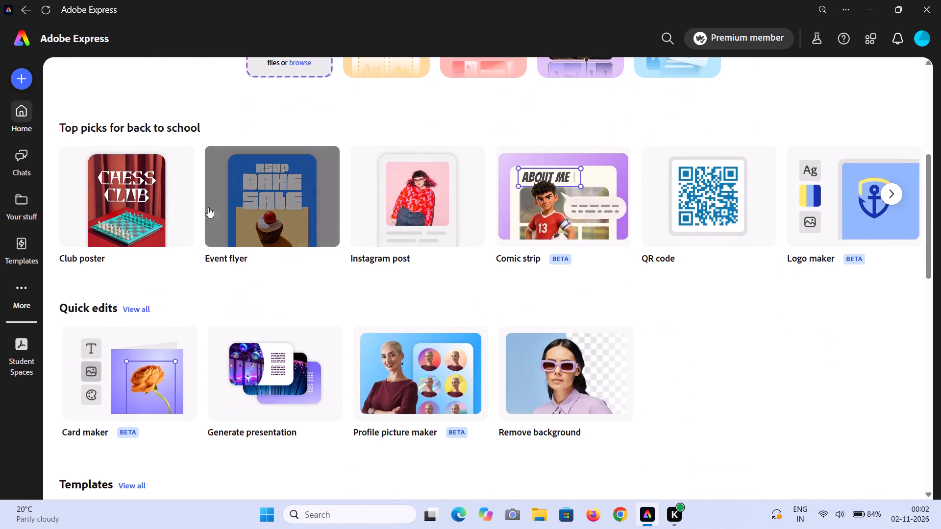
scroll(260, 160, up, 5)
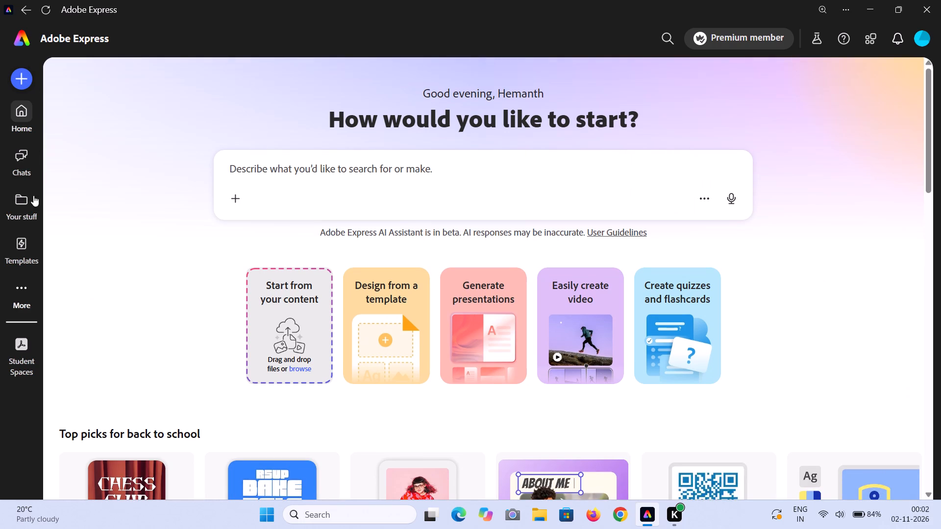
click(16, 288)
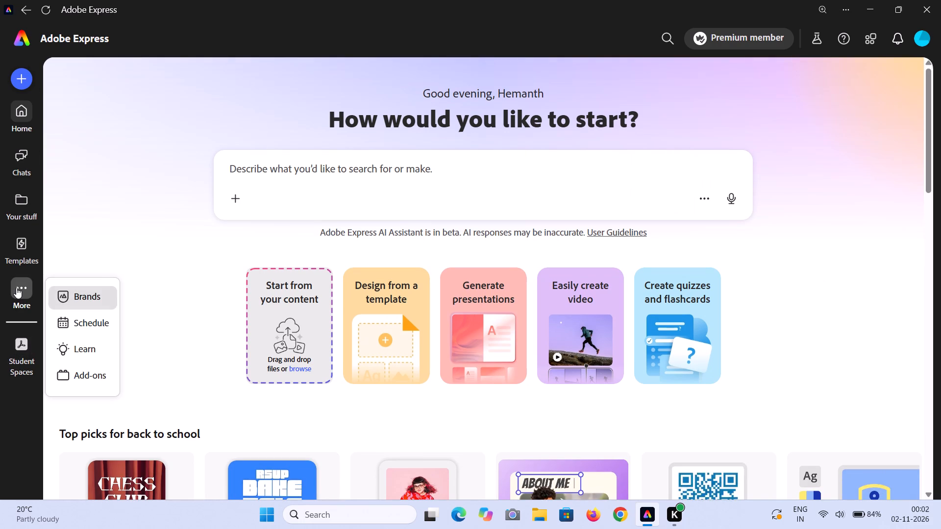
click(147, 206)
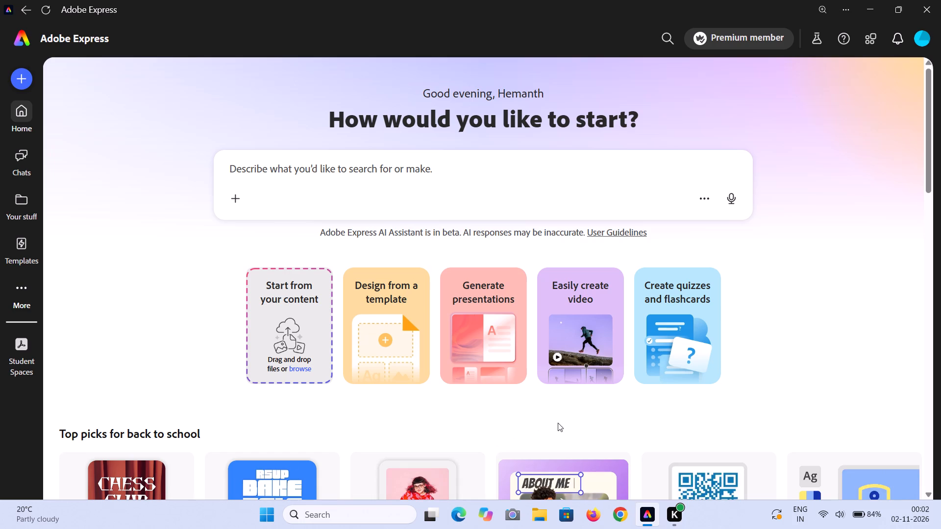
Switch to Google Chrome and search the web for "adobe express photos".
double_click(619, 504)
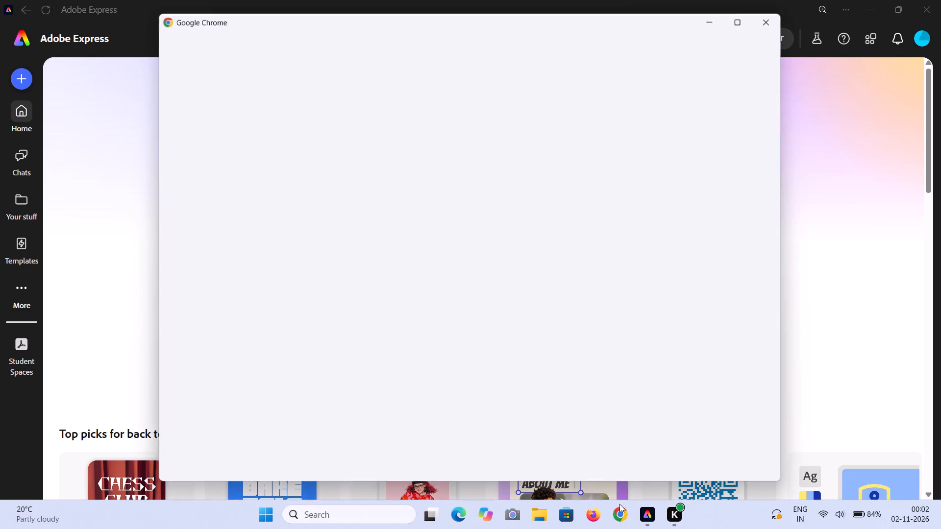
click(435, 272)
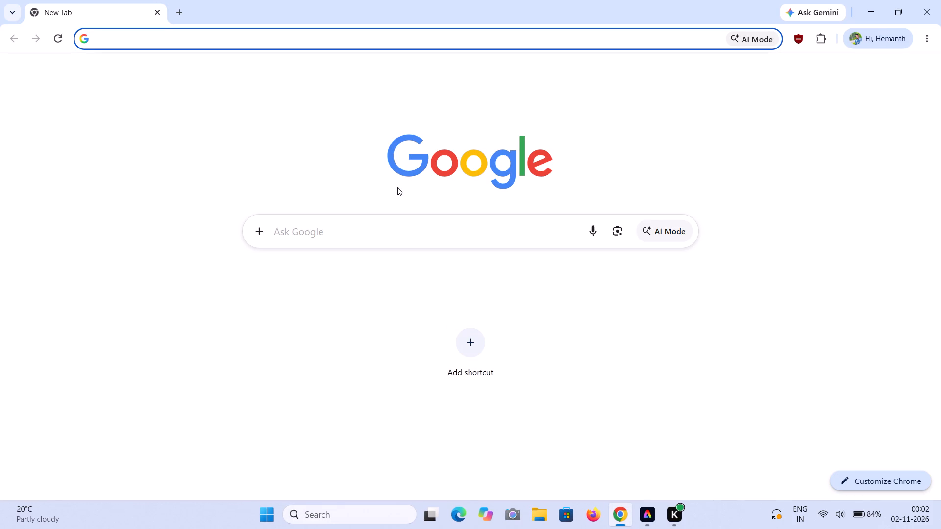
key(a)
text(dobe)
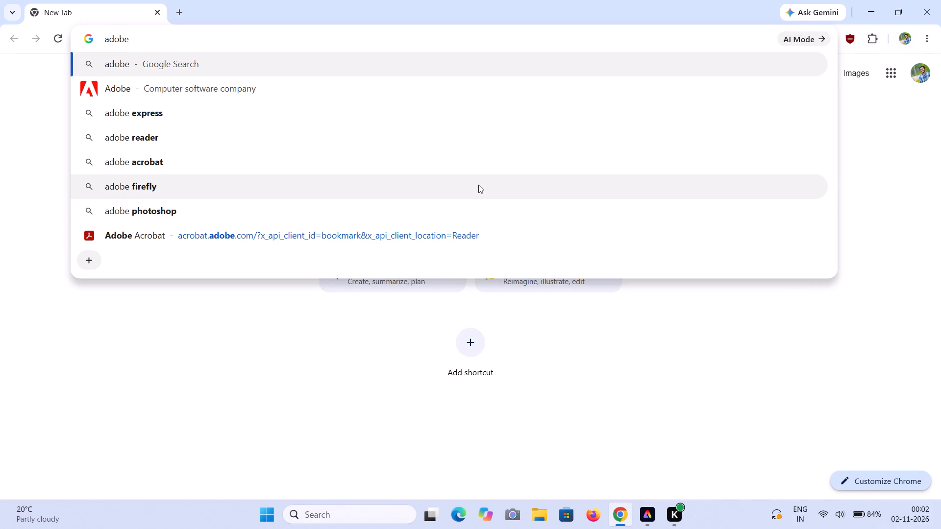
text(exp)
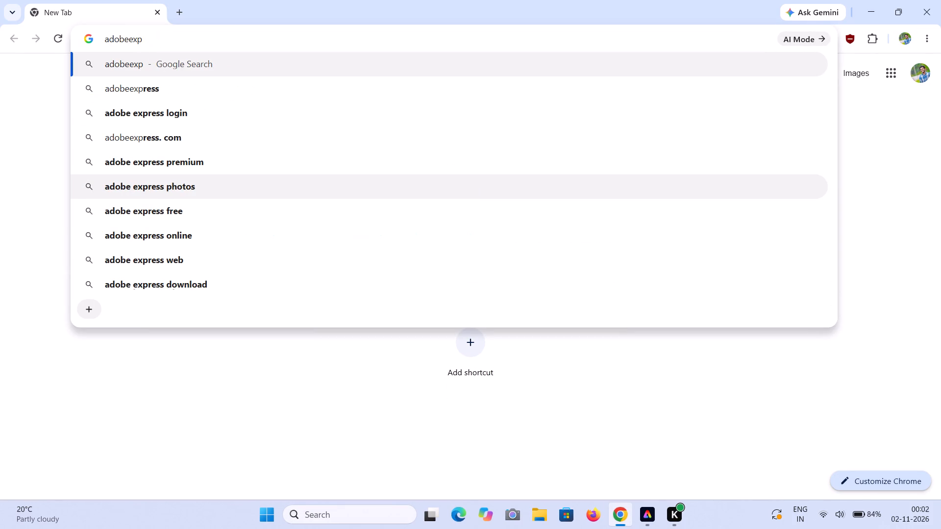
click(210, 182)
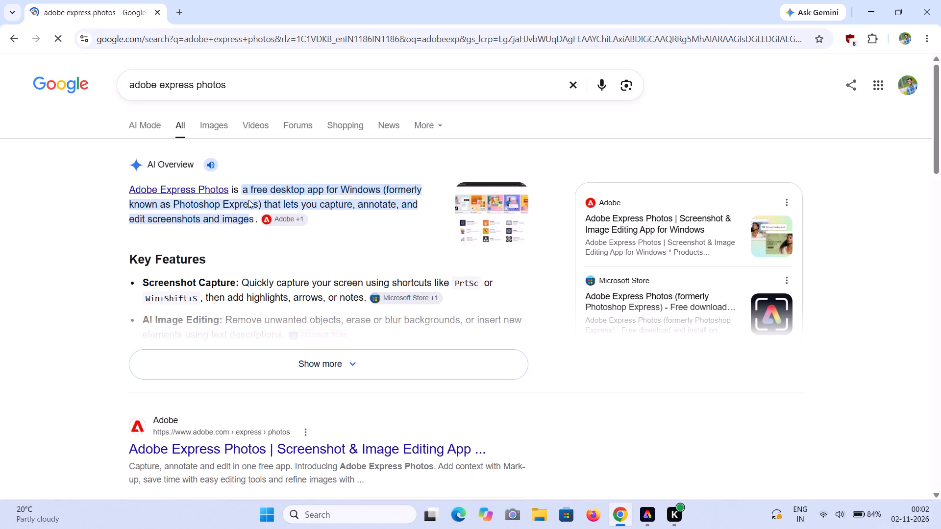
scroll(381, 269, down, 1)
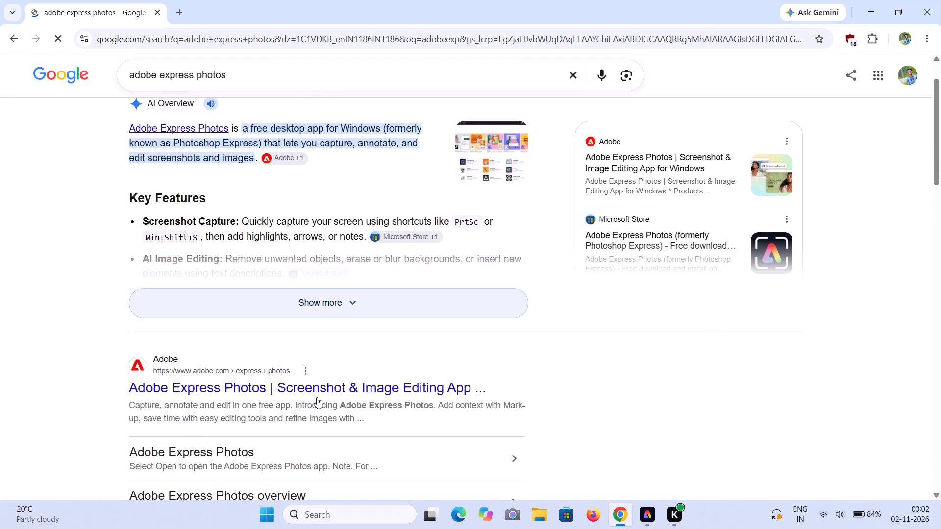
Look through Adobe's Express Photos page, the remaining search results, and the Adobe Express product page with its features and organisation offerings.
click(316, 388)
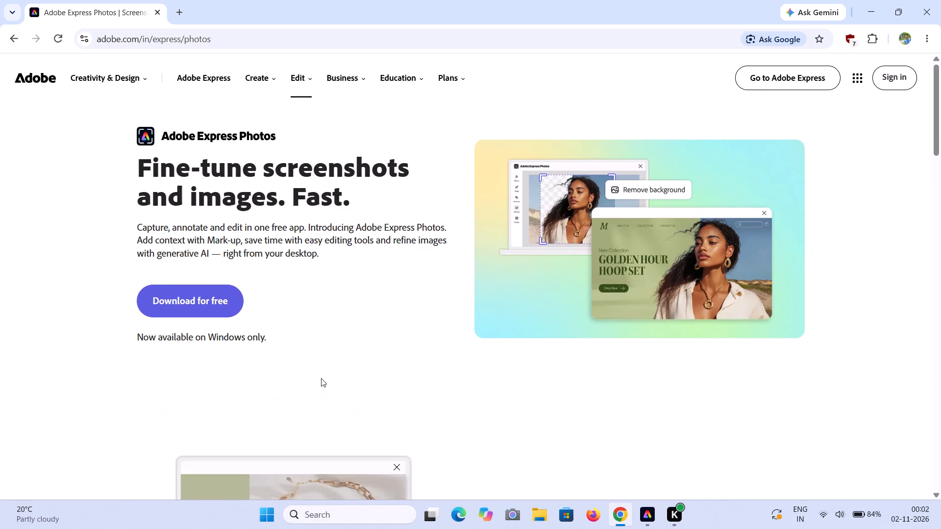
click(11, 38)
scroll(216, 221, down, 4)
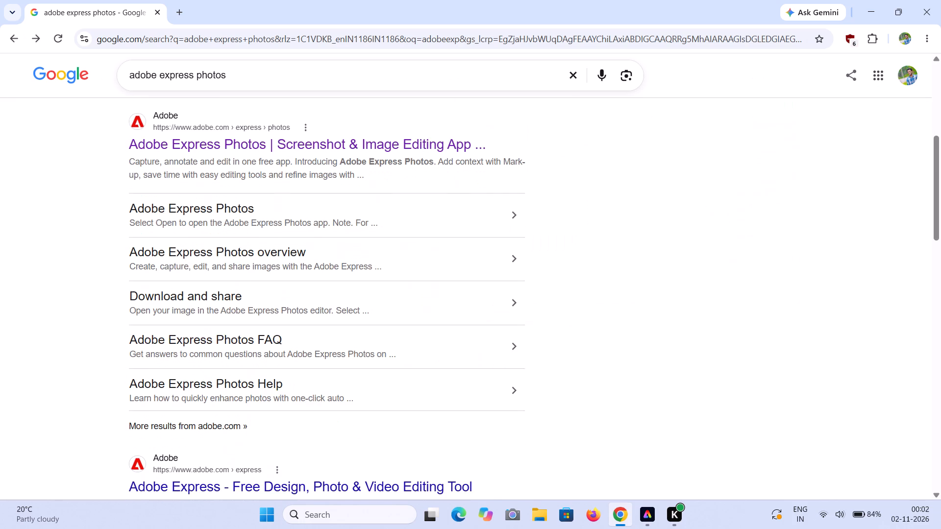
scroll(218, 247, down, 2)
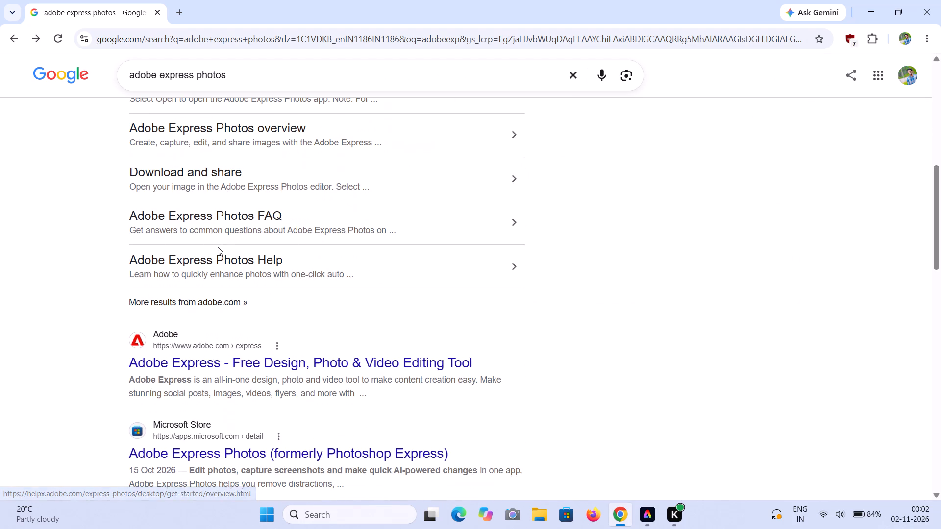
click(229, 360)
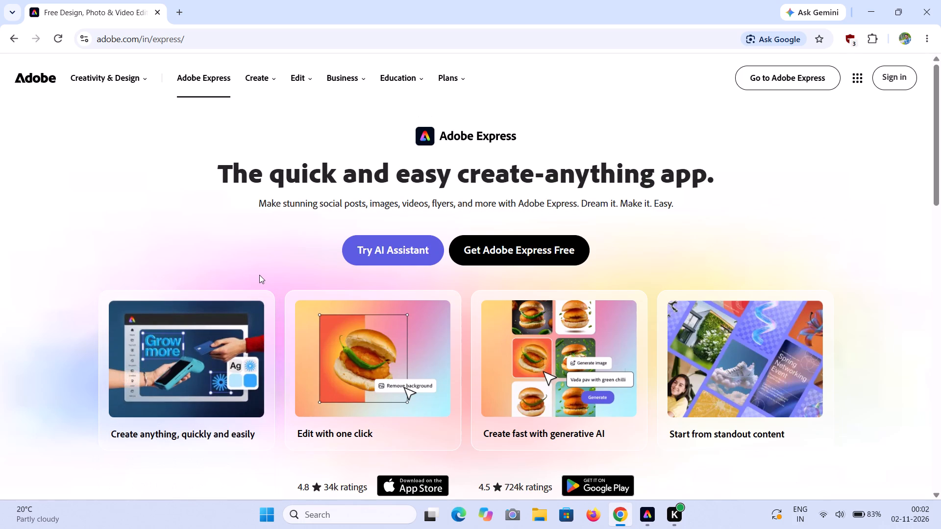
scroll(286, 234, down, 7)
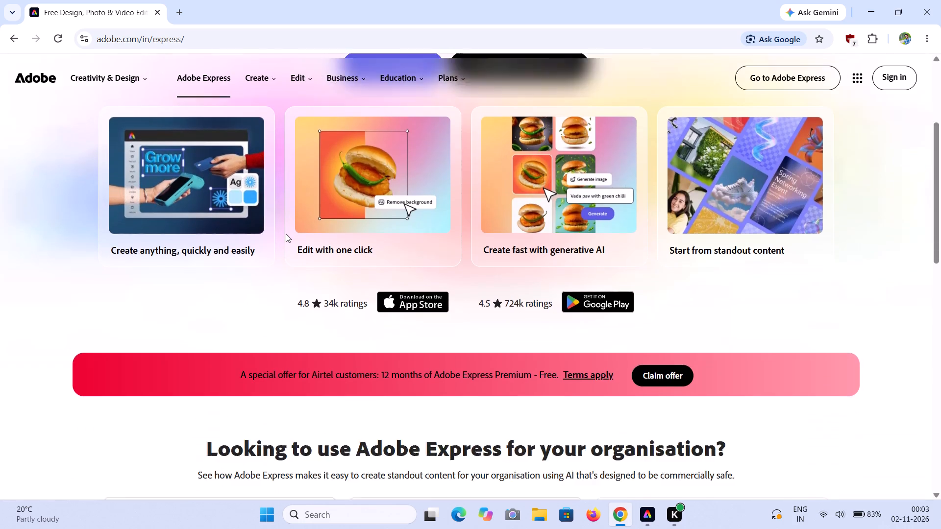
scroll(286, 234, down, 3)
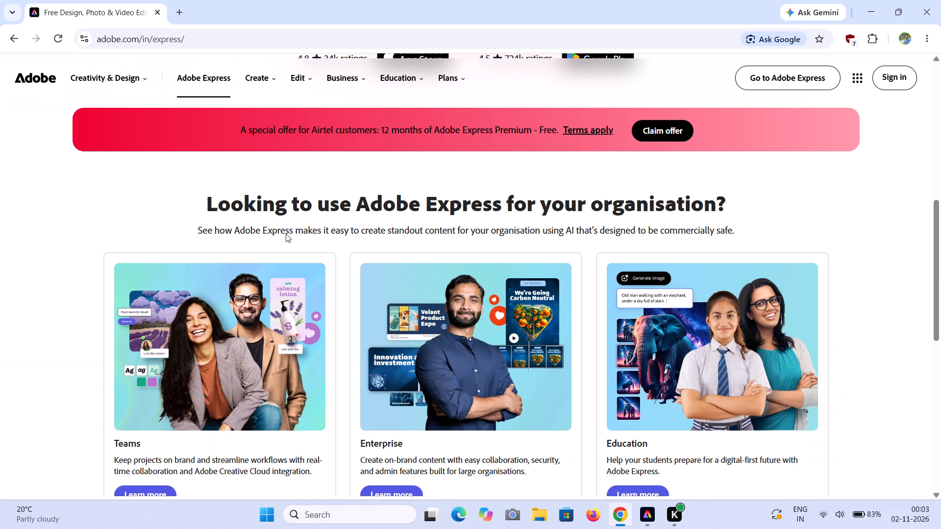
scroll(286, 234, down, 3)
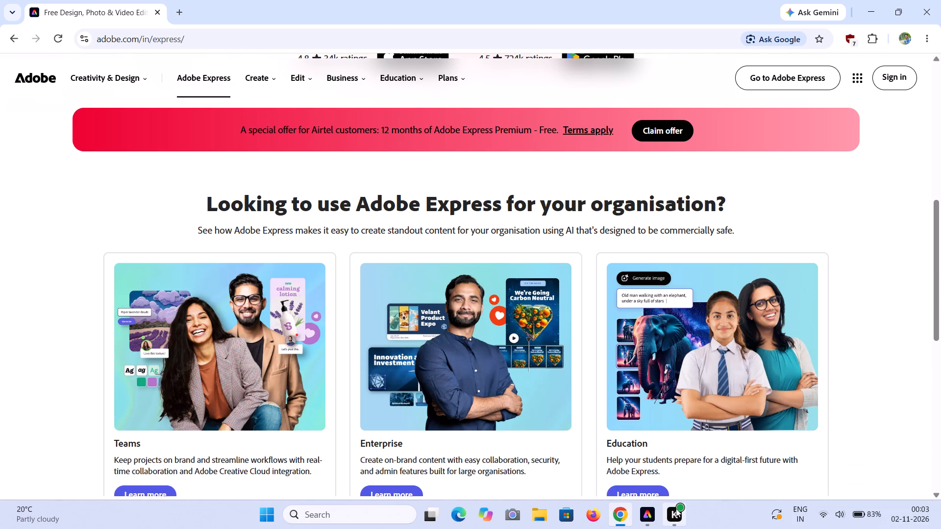
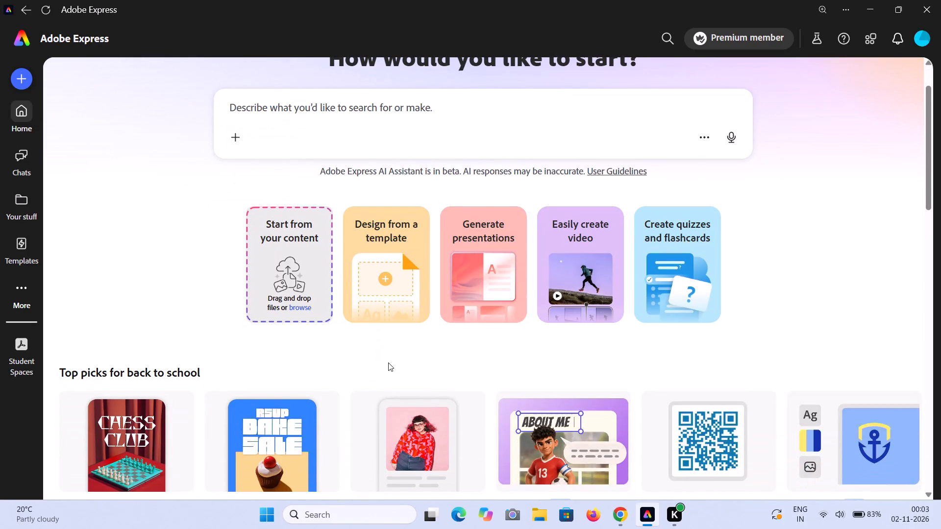
Look through the Adobe Express home page again, from the start options and top picks through templates, recent files, file formats and how-tos.
scroll(388, 362, down, 4)
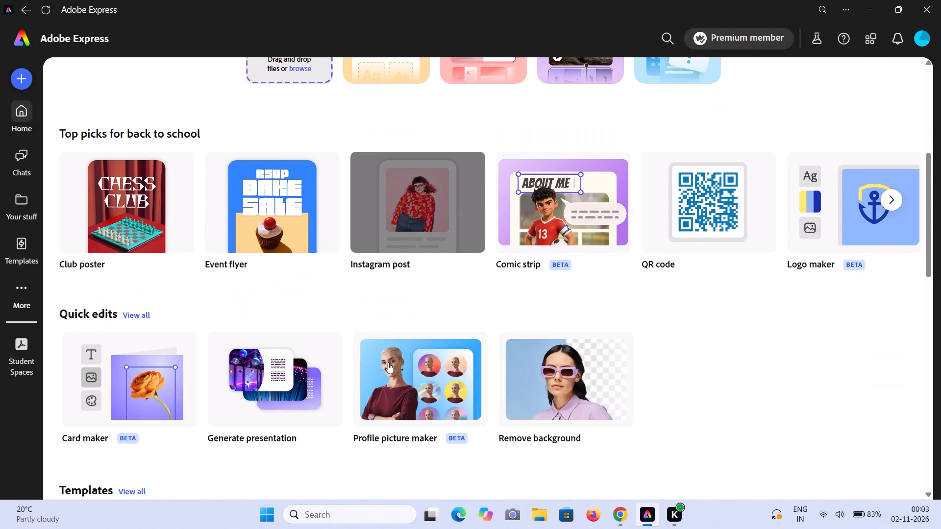
scroll(388, 362, down, 2)
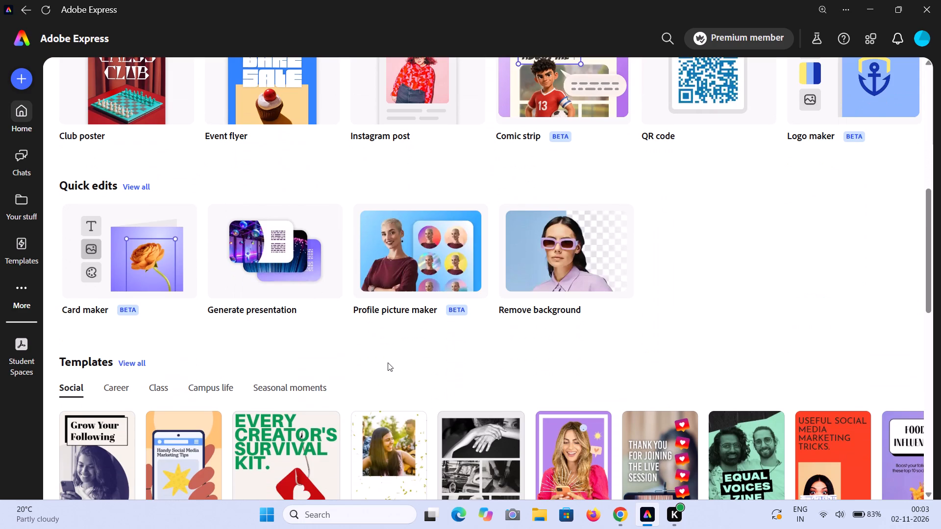
scroll(388, 362, down, 1)
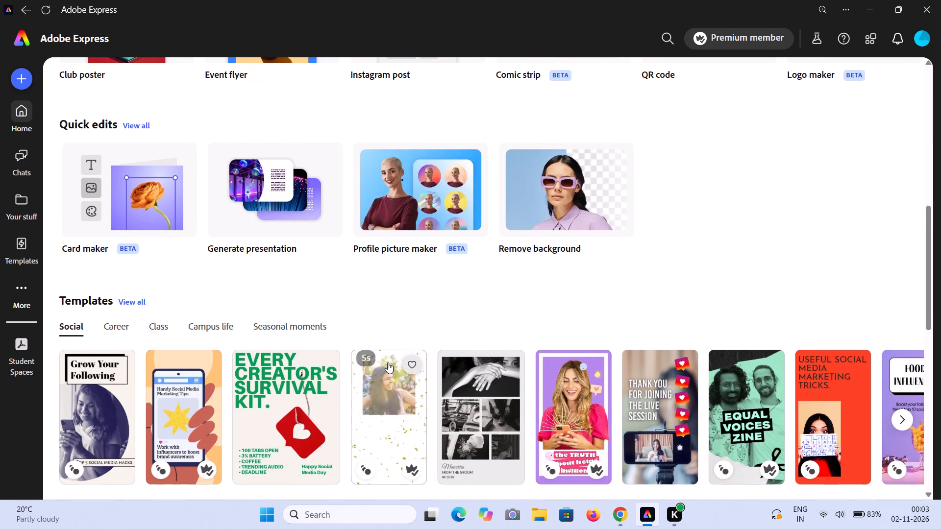
scroll(388, 362, down, 3)
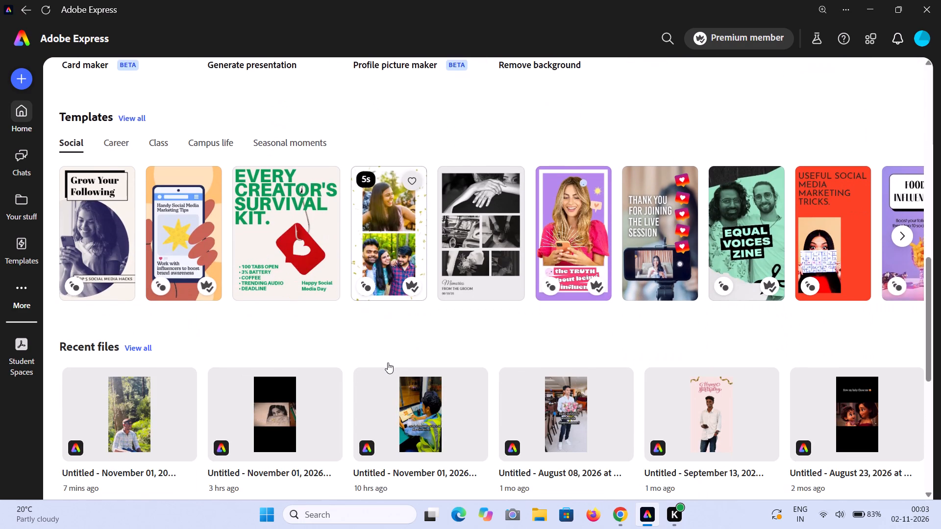
scroll(388, 362, down, 3)
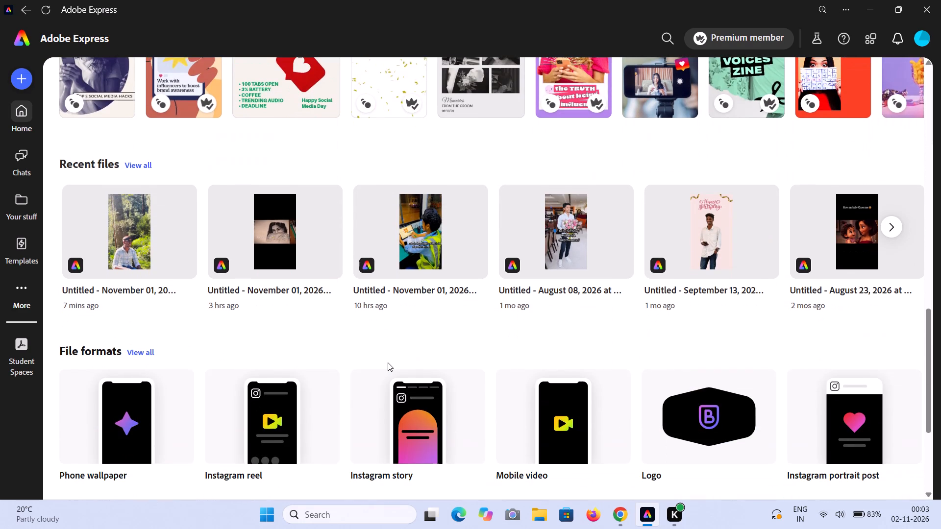
scroll(388, 362, up, 3)
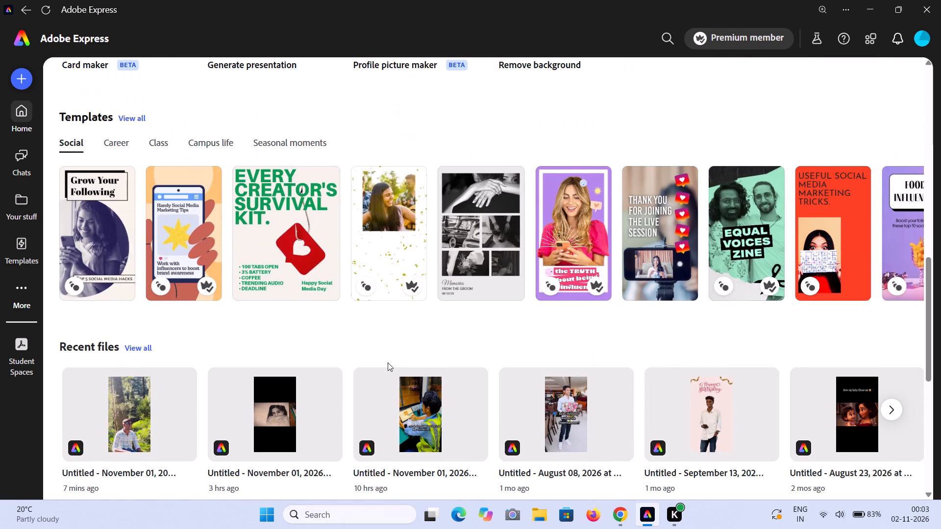
scroll(388, 362, down, 7)
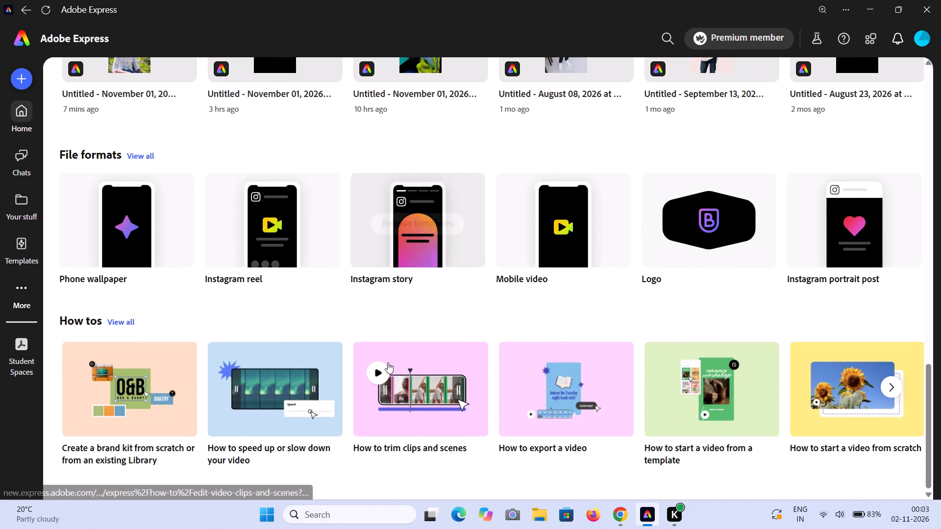
scroll(388, 362, down, 4)
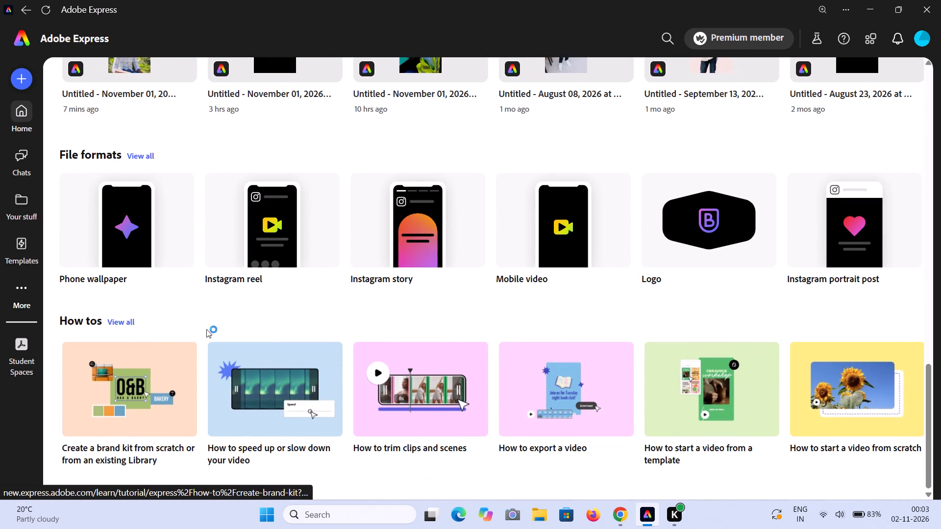
scroll(213, 323, up, 11)
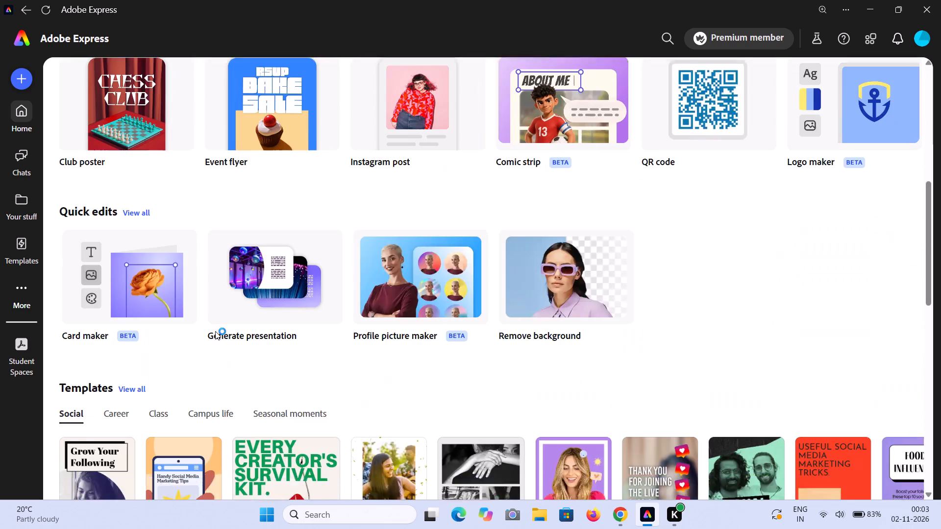
scroll(215, 331, up, 5)
scroll(618, 413, down, 1)
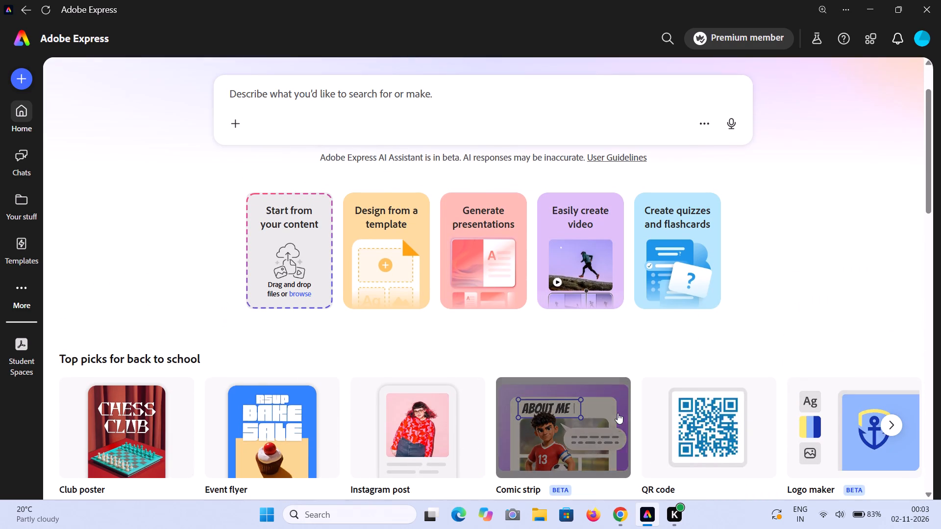
scroll(618, 413, down, 1)
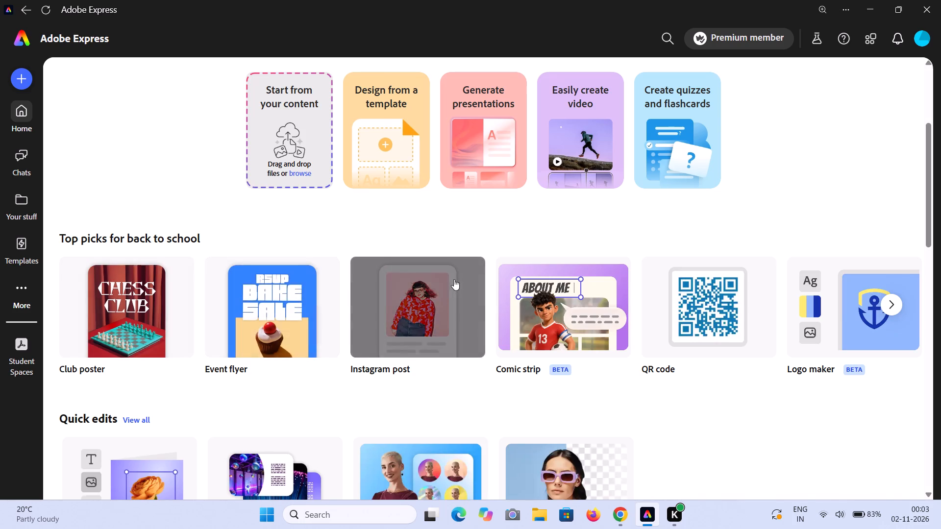
scroll(454, 279, up, 4)
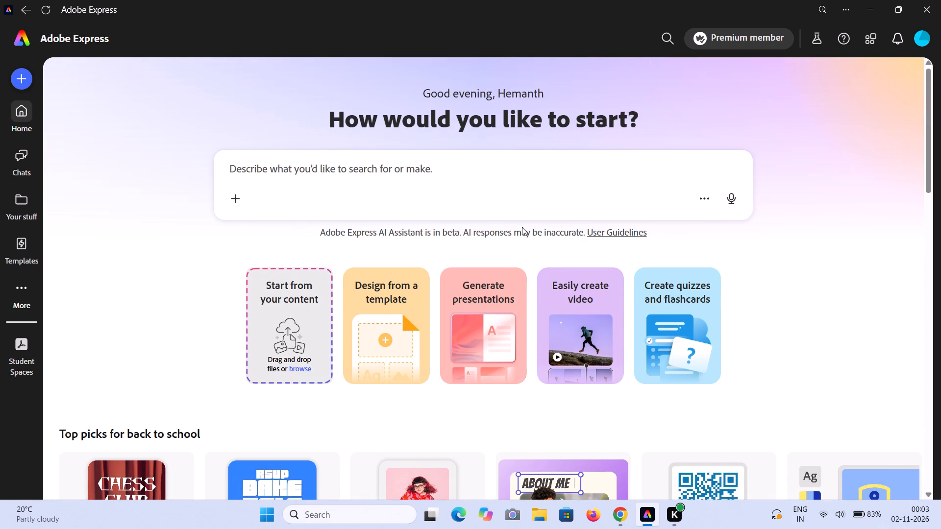
Submit "photoshop" to the AI Assistant prompt on the Adobe Express home page.
click(450, 183)
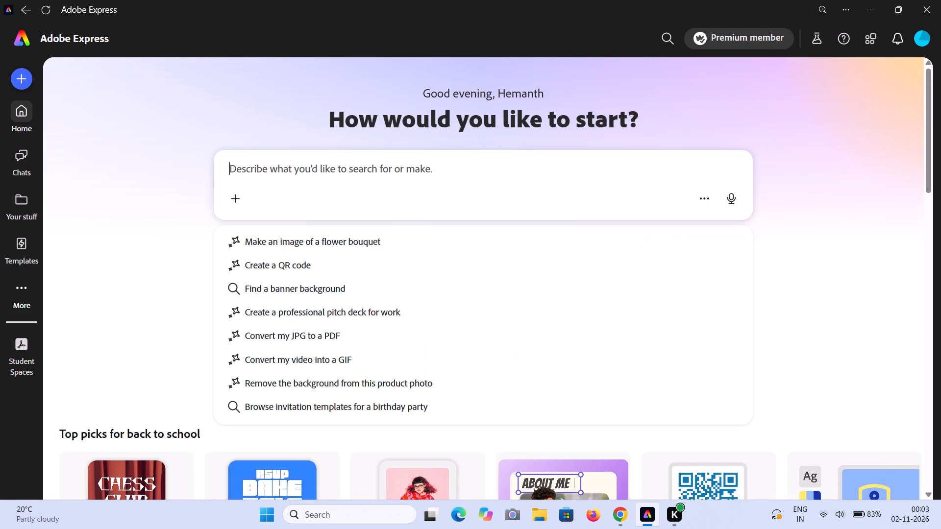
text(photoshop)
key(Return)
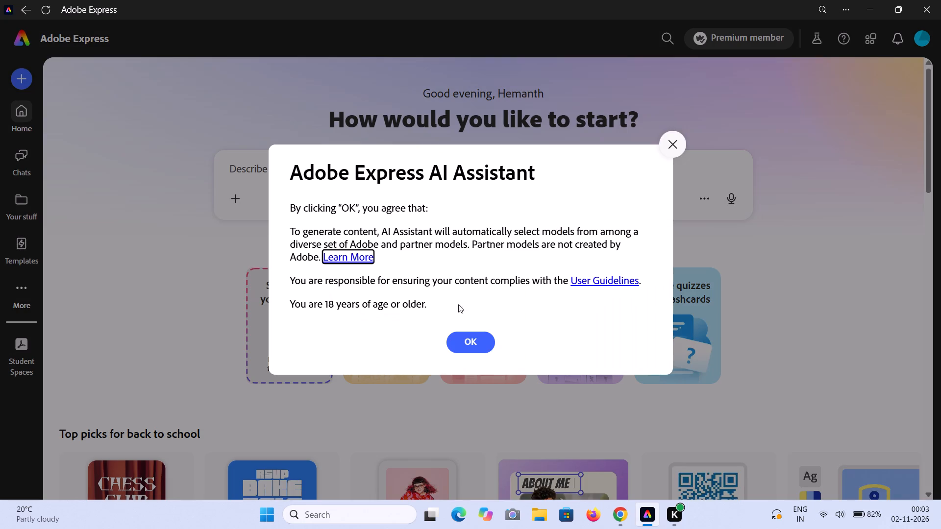
Accept the Adobe Express AI Assistant terms so the submitted prompt is processed.
click(462, 341)
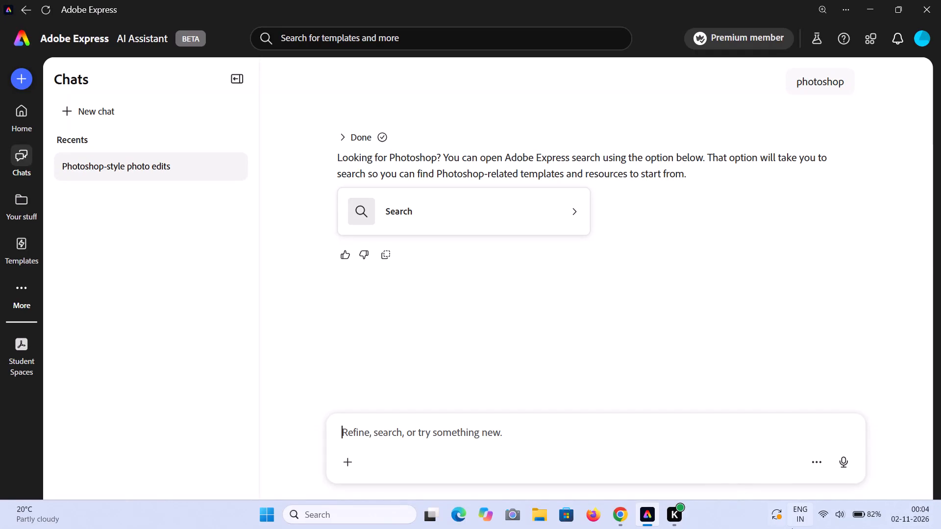
Turn on the mobile hotspot in the Windows quick settings.
click(810, 528)
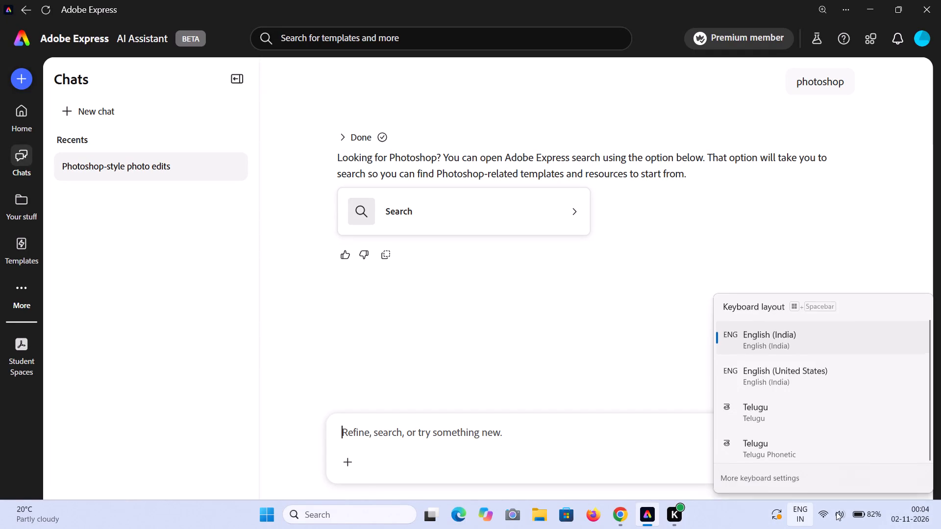
click(748, 521)
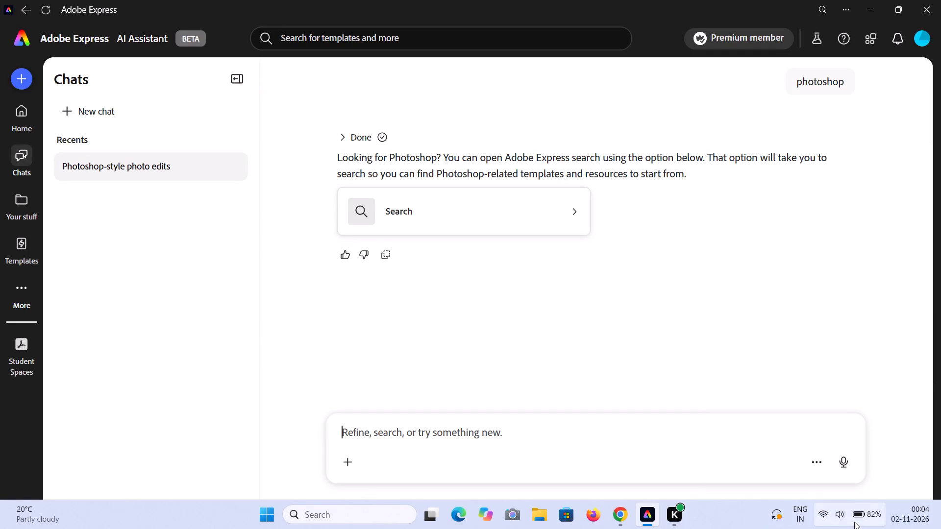
click(854, 521)
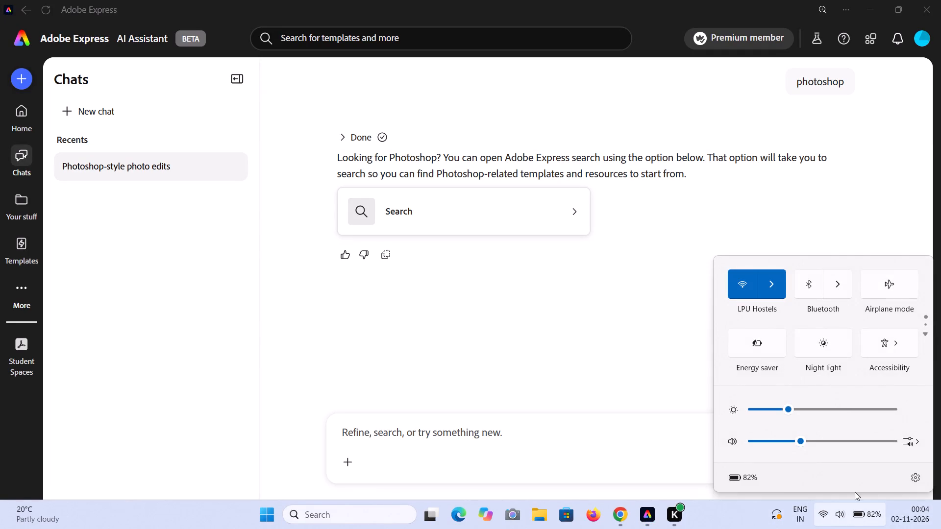
click(930, 334)
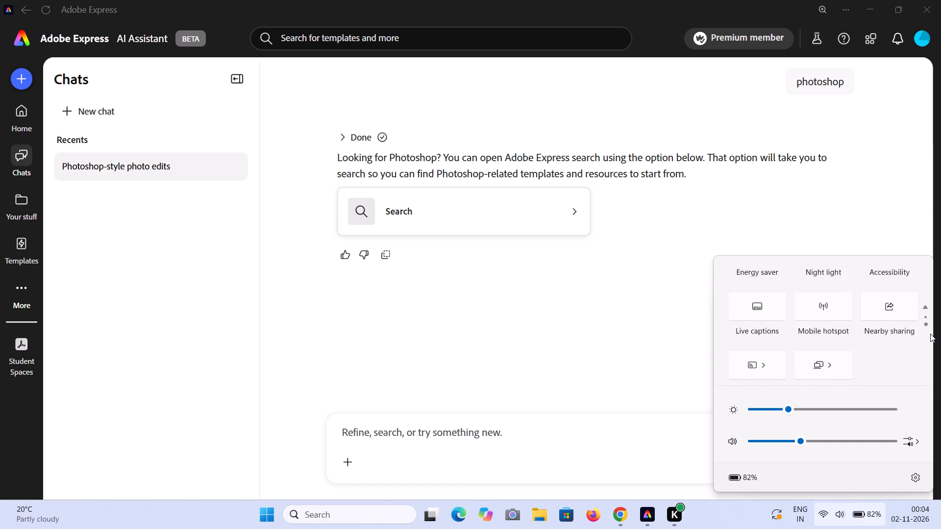
click(837, 291)
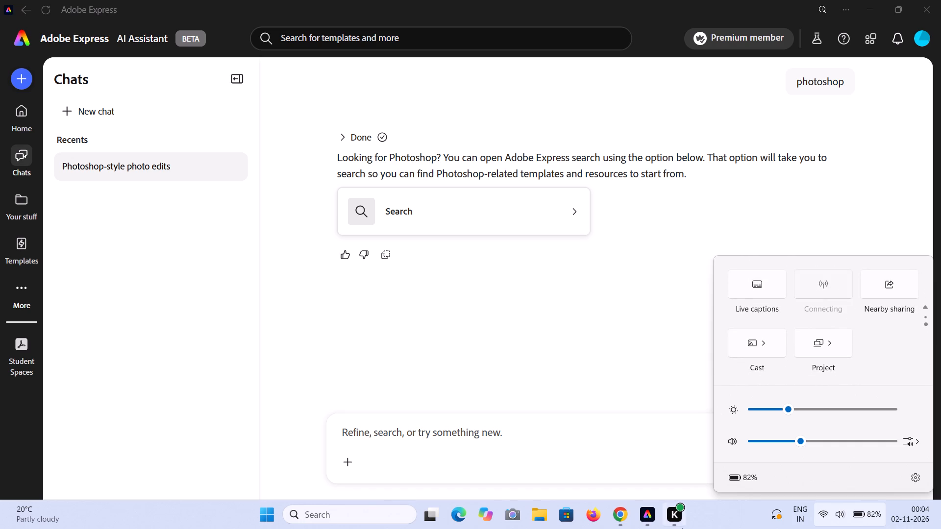
click(722, 507)
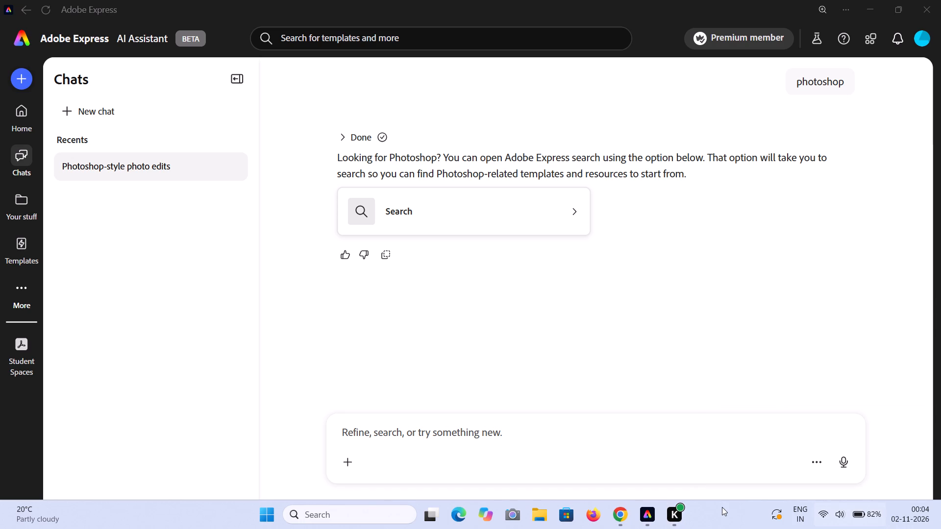